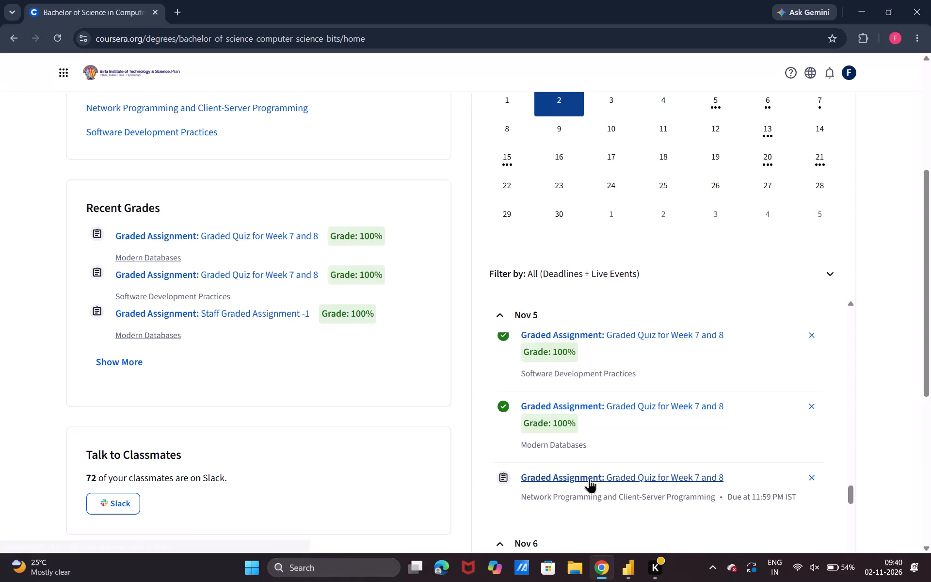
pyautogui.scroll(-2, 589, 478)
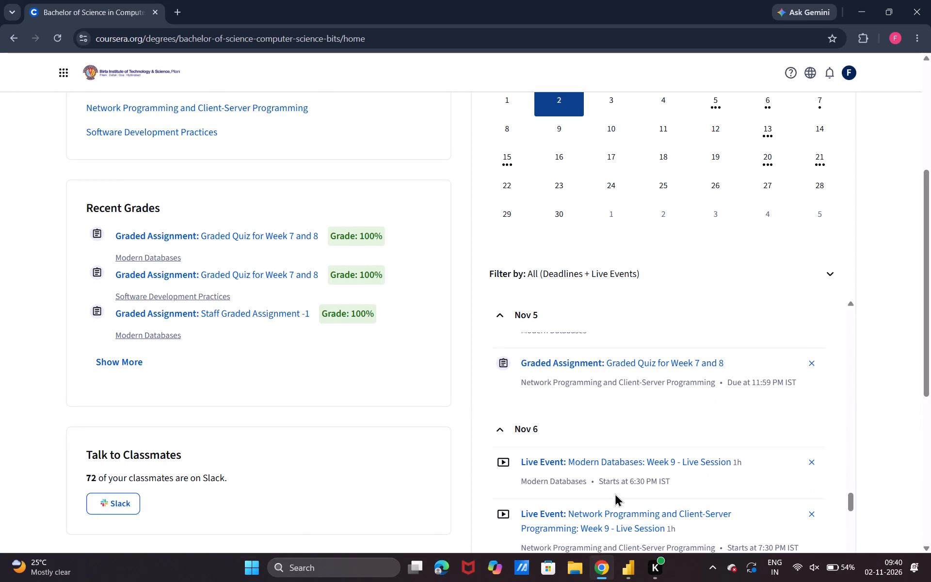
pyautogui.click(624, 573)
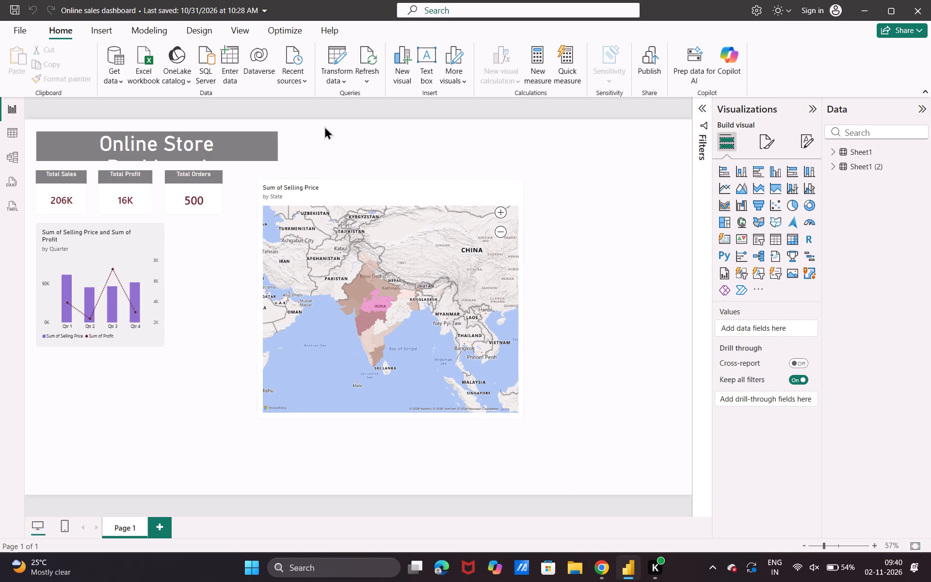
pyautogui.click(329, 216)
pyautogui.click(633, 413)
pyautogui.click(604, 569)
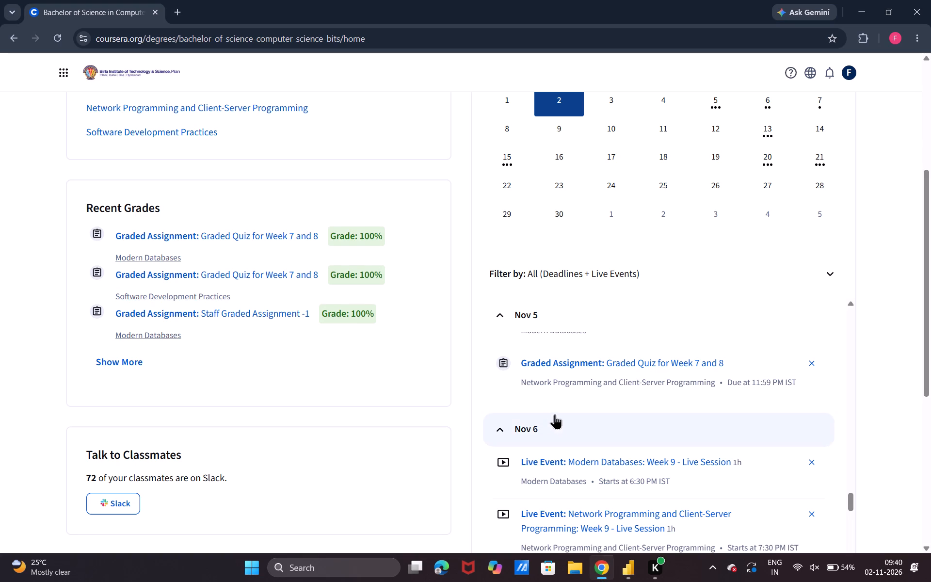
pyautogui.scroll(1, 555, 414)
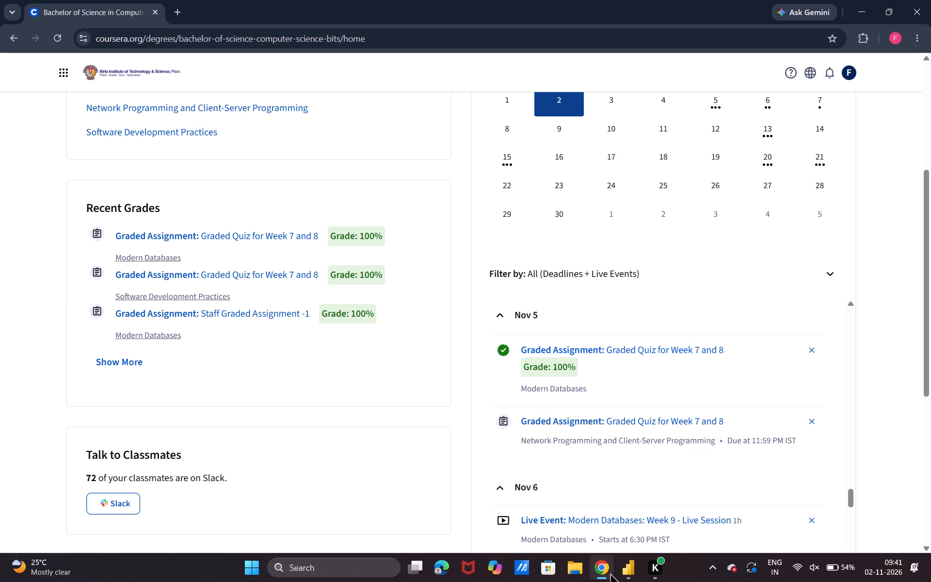
# Switch to the Online sales dashboard in Power BI and shrink the Sum of Selling Price by State map, recentring it on India.
pyautogui.click(626, 574)
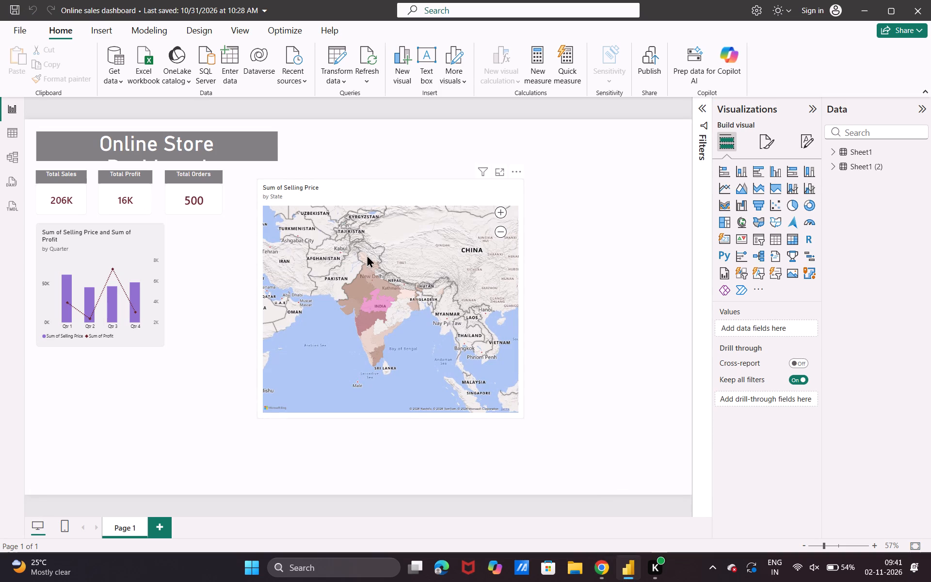
pyautogui.click(486, 405)
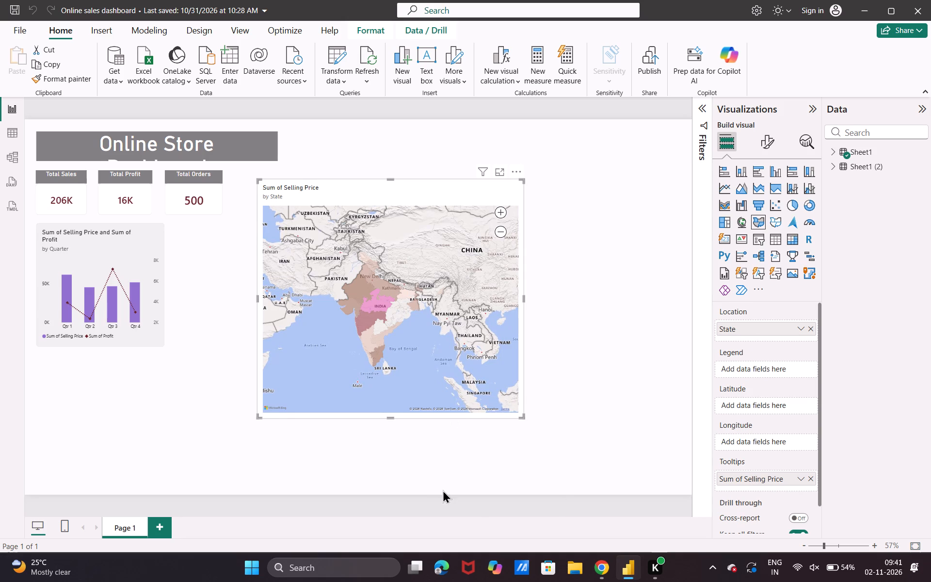
pyautogui.moveTo(524, 418); pyautogui.dragTo(492, 400)
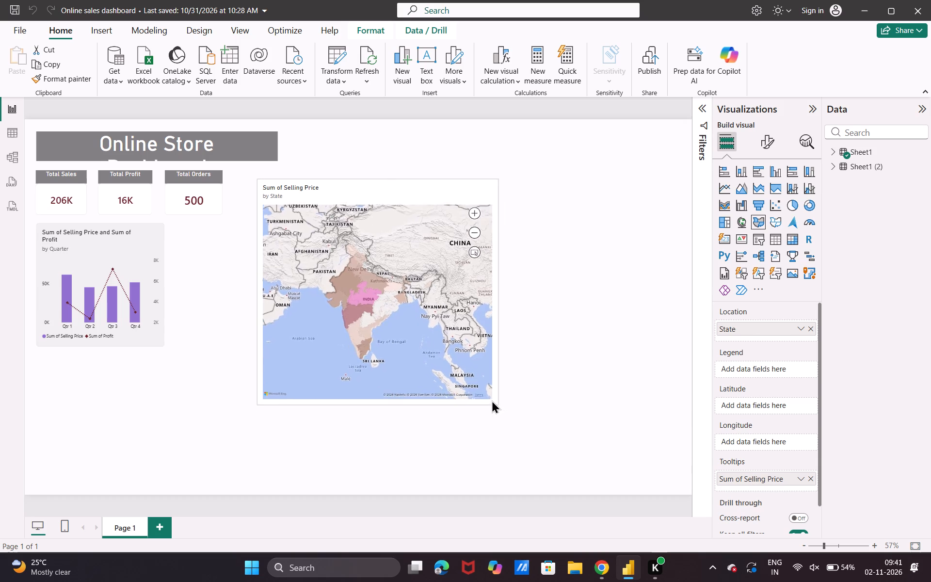
pyautogui.moveTo(492, 400); pyautogui.dragTo(423, 349)
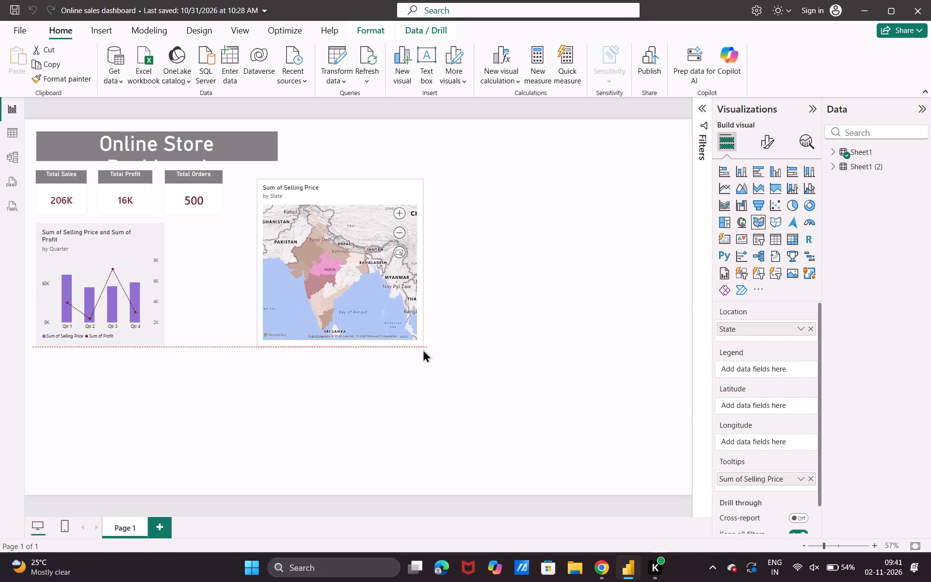
pyautogui.moveTo(423, 349); pyautogui.dragTo(412, 350)
pyautogui.moveTo(301, 260); pyautogui.dragTo(328, 254)
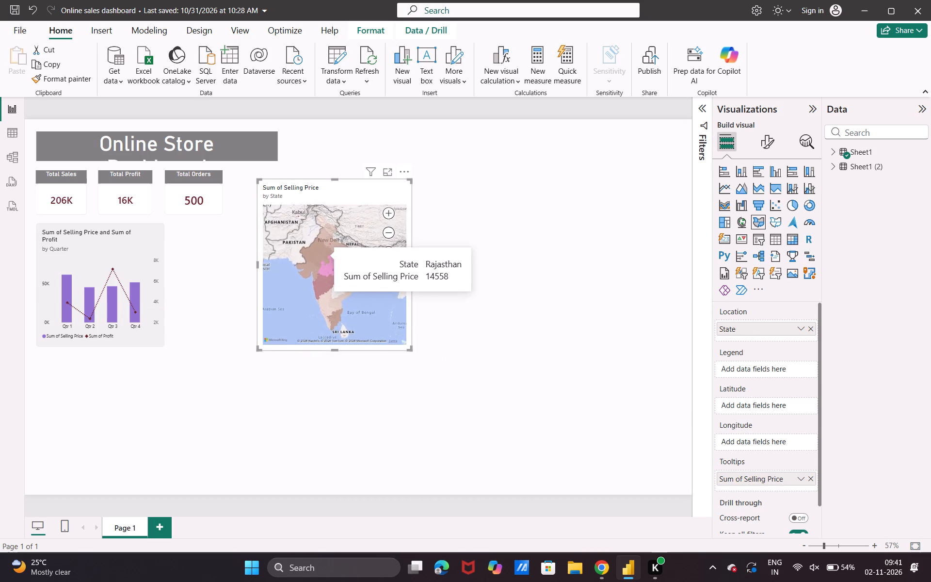
pyautogui.moveTo(328, 254); pyautogui.dragTo(322, 283)
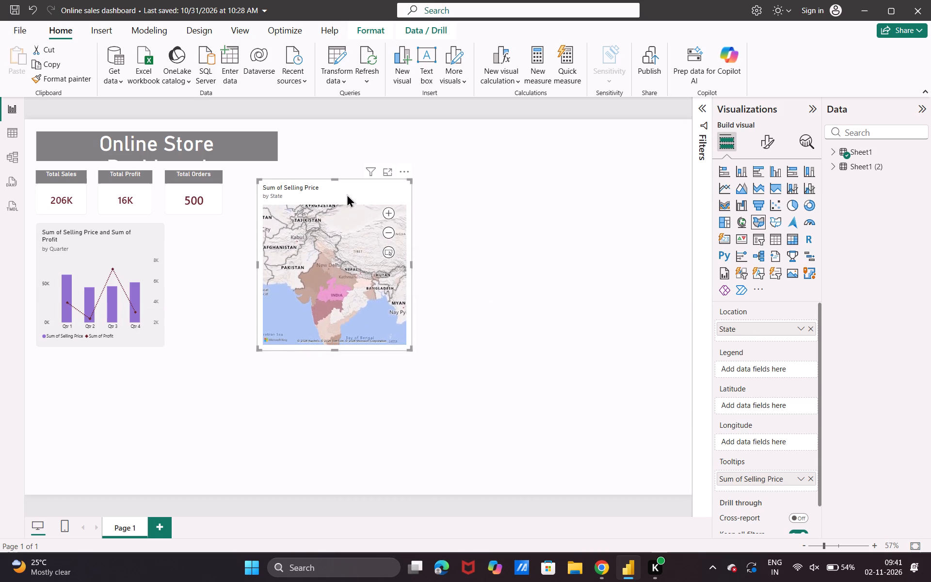
# Move the Sum of Selling Price map beside the quarterly selling price and profit chart, aligning their top edges.
pyautogui.moveTo(347, 194); pyautogui.dragTo(278, 242)
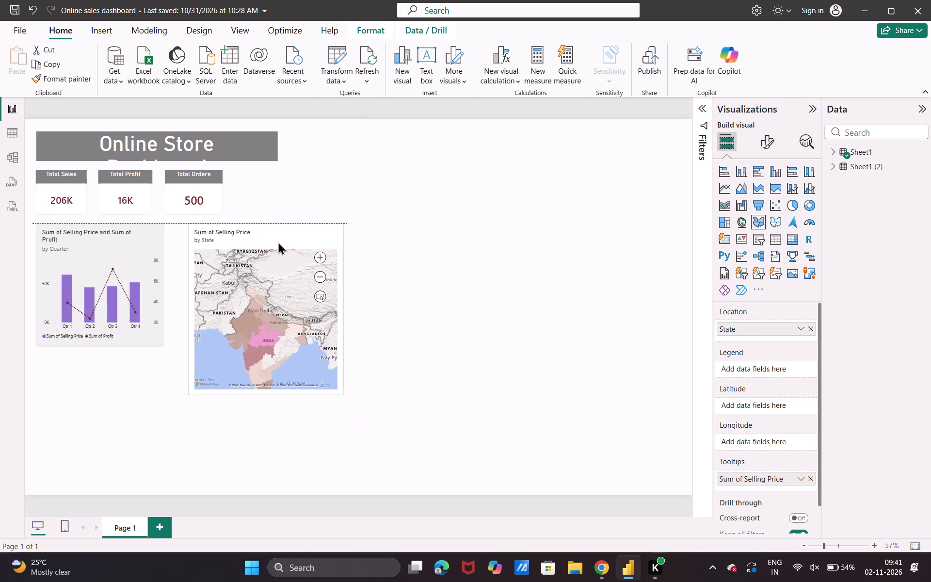
pyautogui.moveTo(278, 242); pyautogui.dragTo(264, 240)
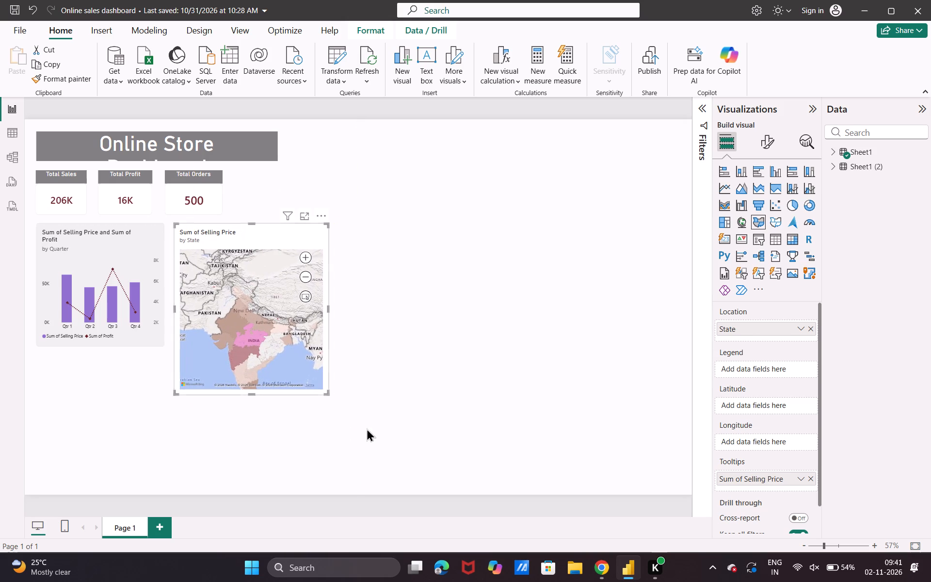
# Resize the map visual to match the height of the adjacent quarterly chart, aligning their bottom edges.
pyautogui.moveTo(329, 392); pyautogui.dragTo(318, 347)
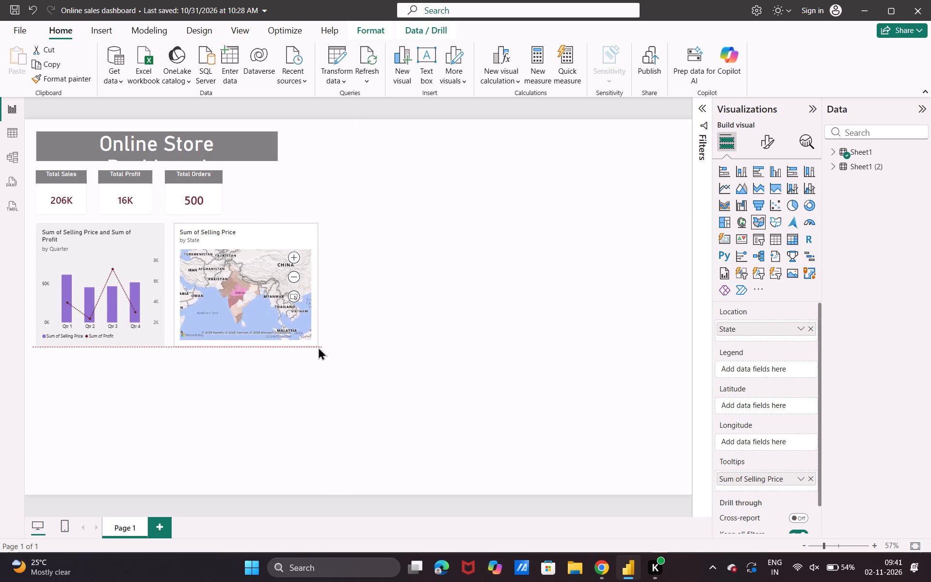
pyautogui.moveTo(318, 347); pyautogui.dragTo(308, 342)
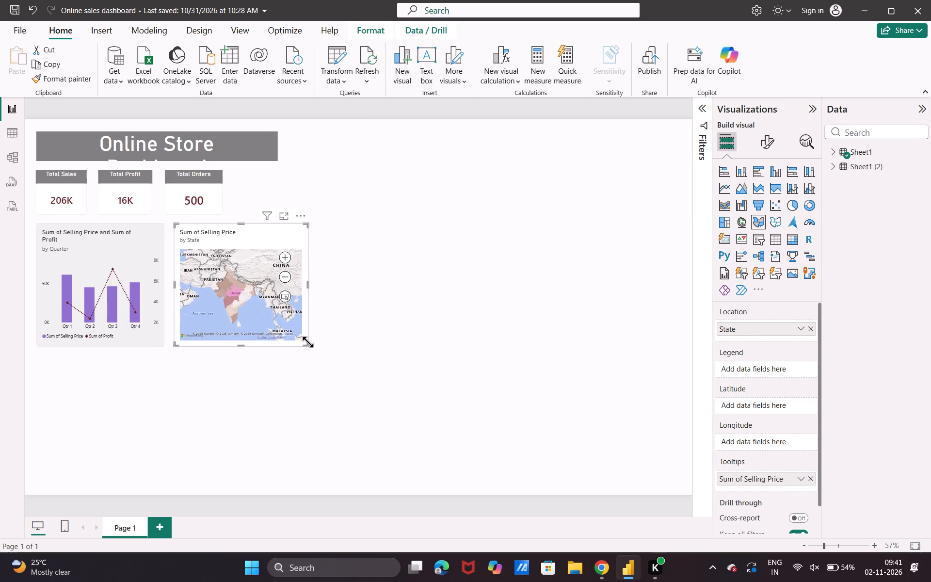
pyautogui.moveTo(307, 345); pyautogui.dragTo(316, 352)
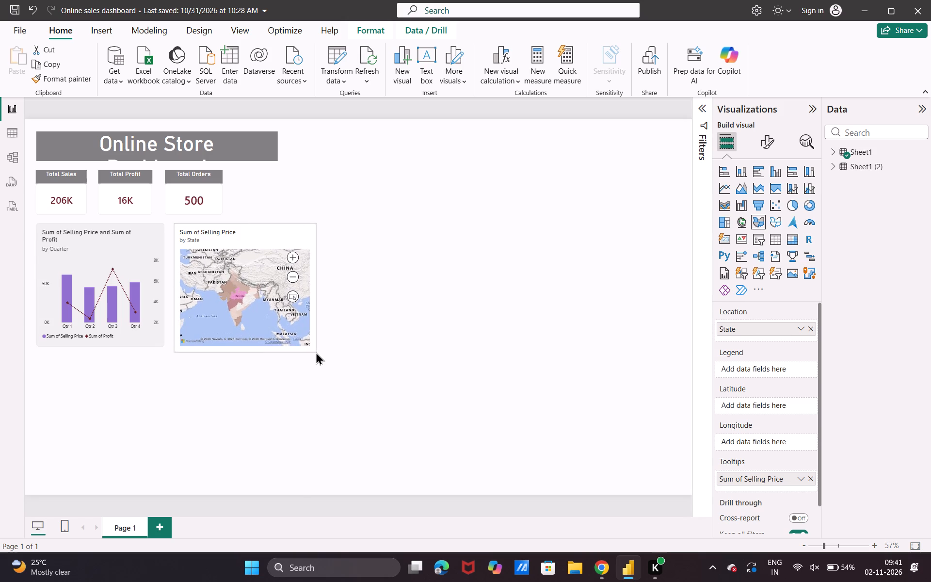
pyautogui.moveTo(316, 352); pyautogui.dragTo(316, 345)
pyautogui.click(443, 401)
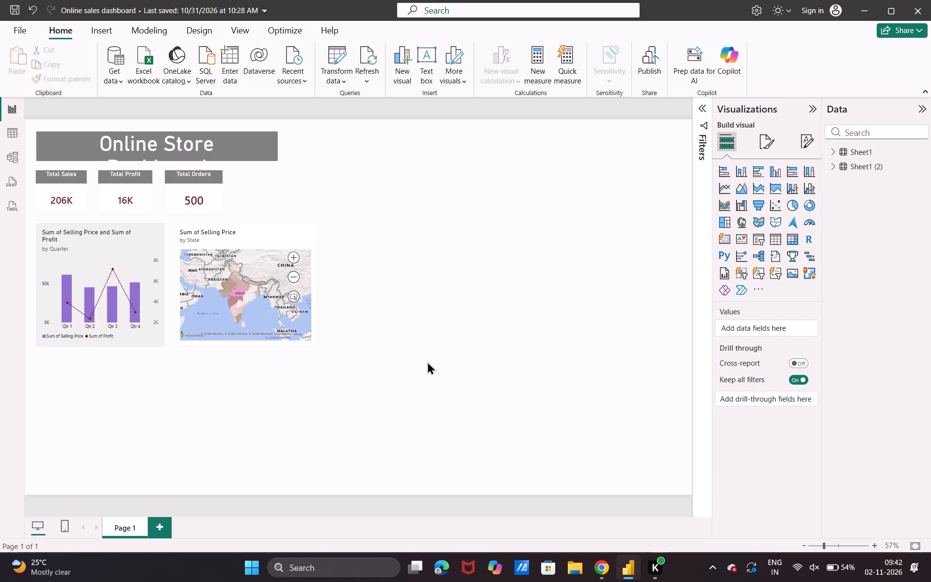
# Examine the map visual's style settings and the gradient rules for its default fill color, leaving them as they are.
pyautogui.click(290, 225)
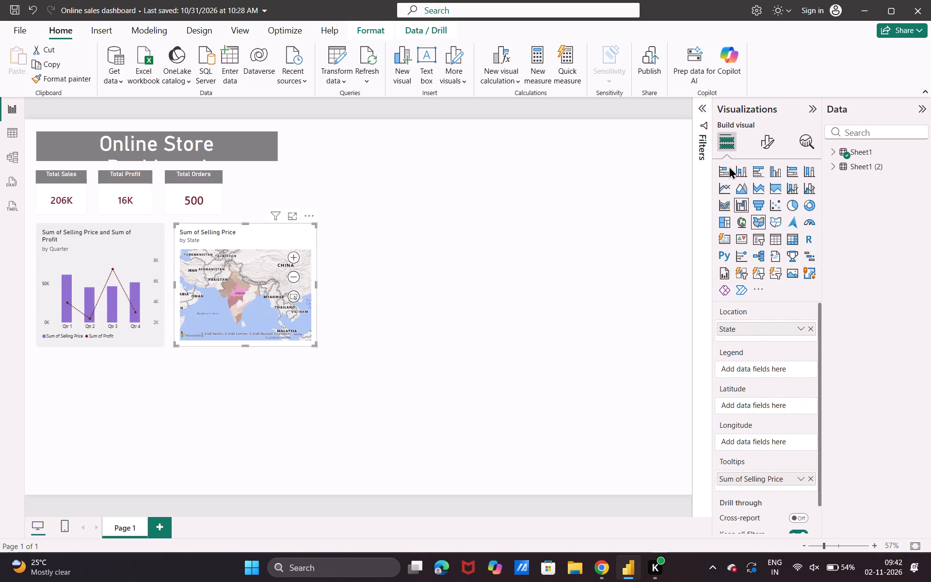
pyautogui.click(769, 140)
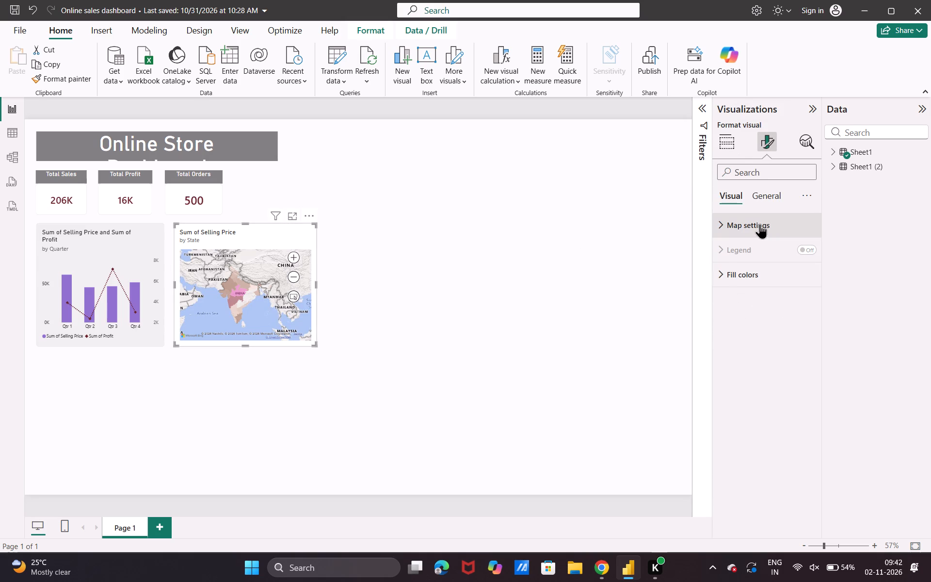
pyautogui.click(760, 224)
pyautogui.click(741, 323)
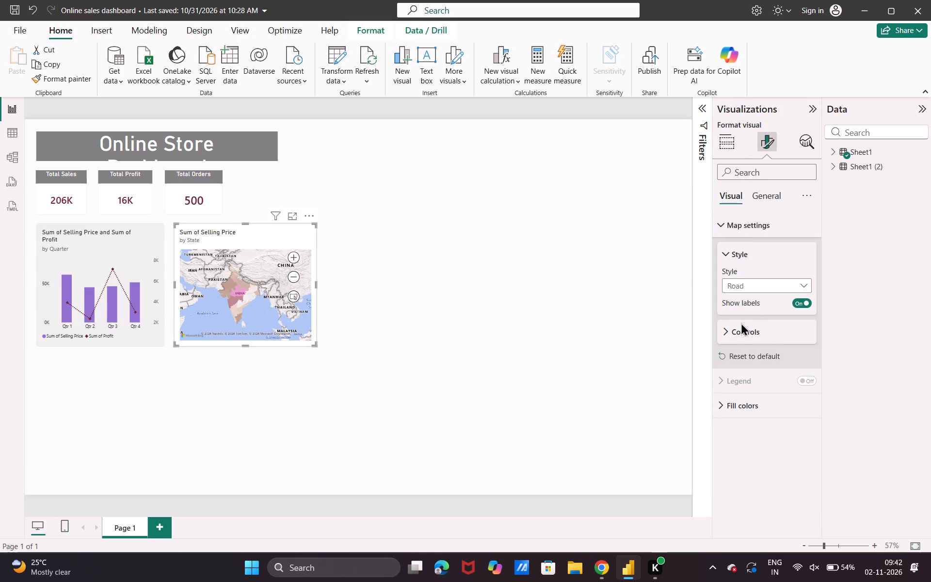
pyautogui.click(763, 404)
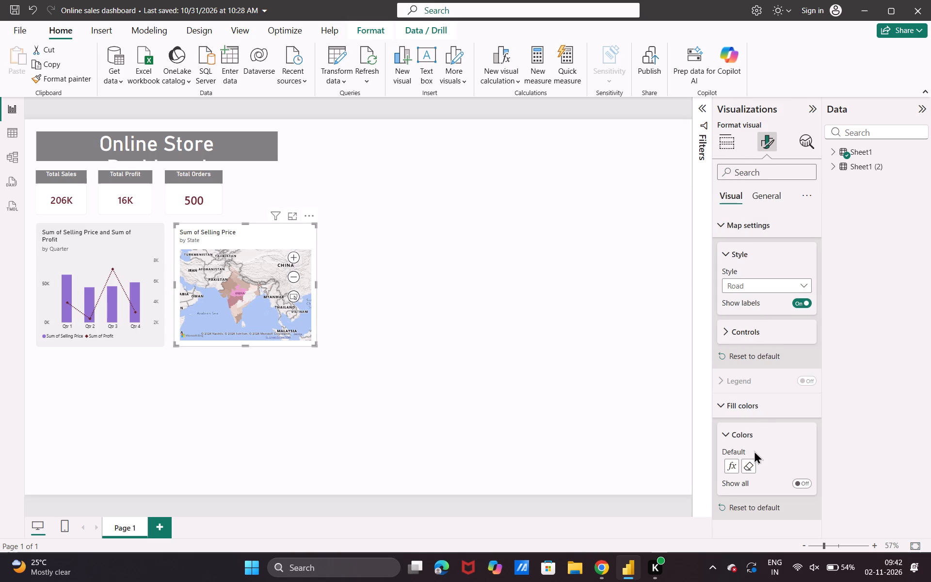
pyautogui.scroll(-1, 754, 451)
pyautogui.click(738, 473)
pyautogui.click(821, 446)
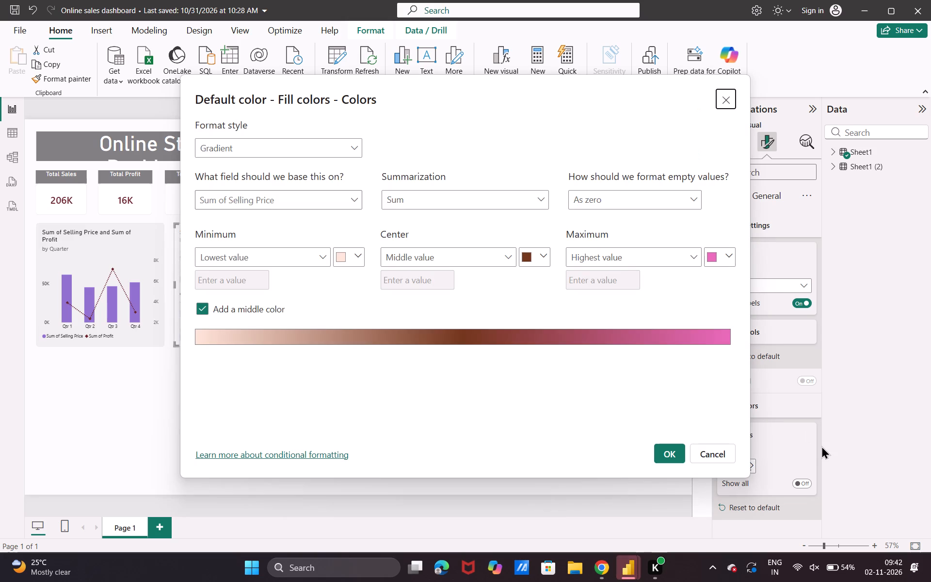
pyautogui.click(858, 375)
pyautogui.click(791, 177)
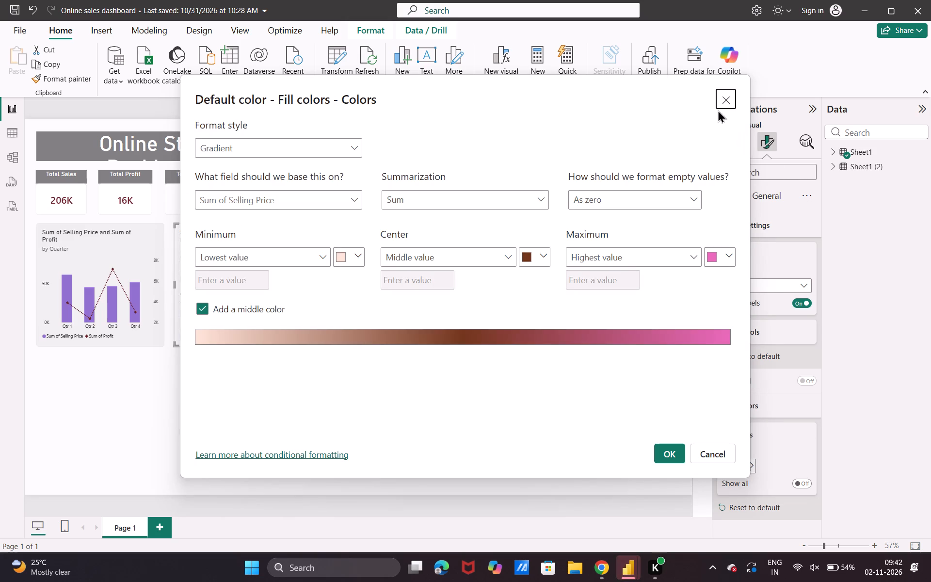
pyautogui.click(720, 99)
# Give the map visual a light grey background with 90% transparency.
pyautogui.click(763, 188)
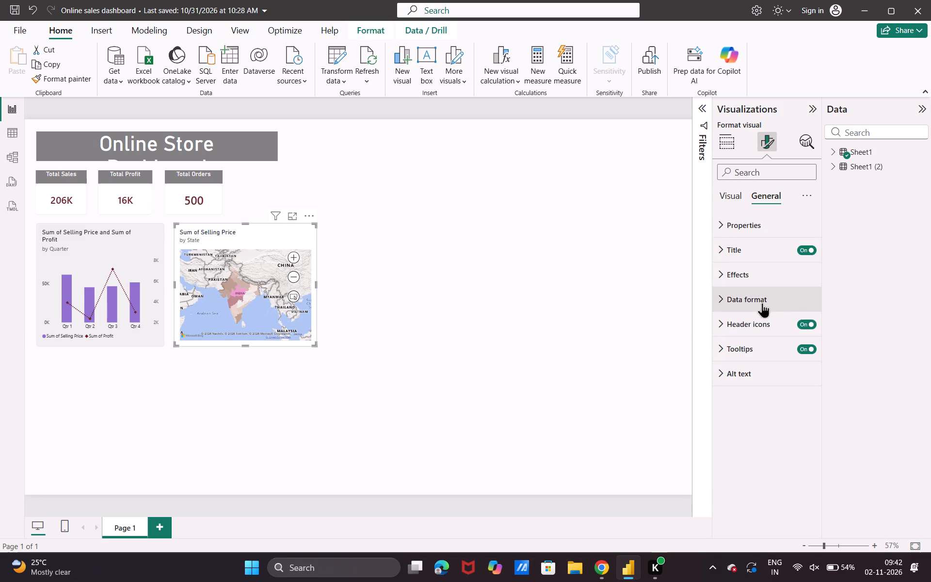
pyautogui.click(770, 273)
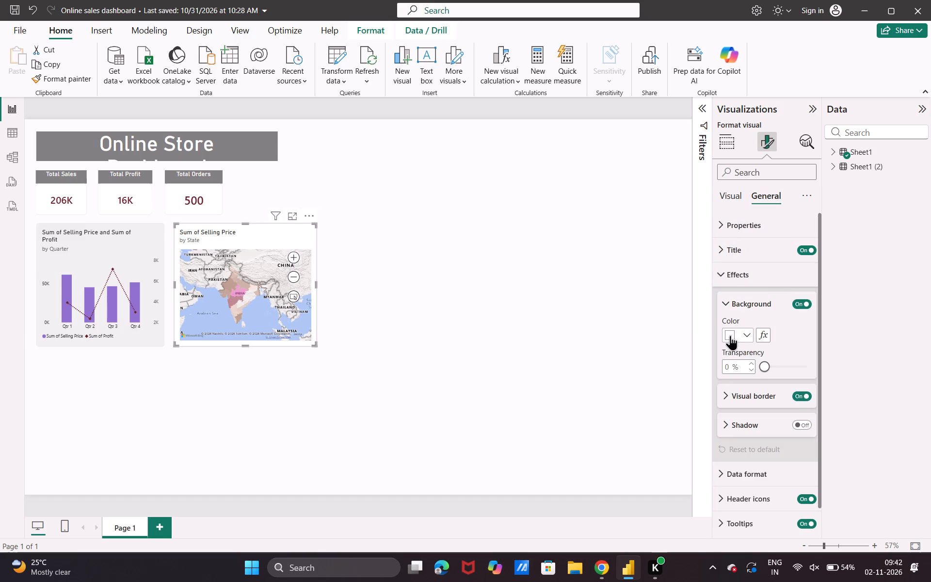
pyautogui.click(726, 334)
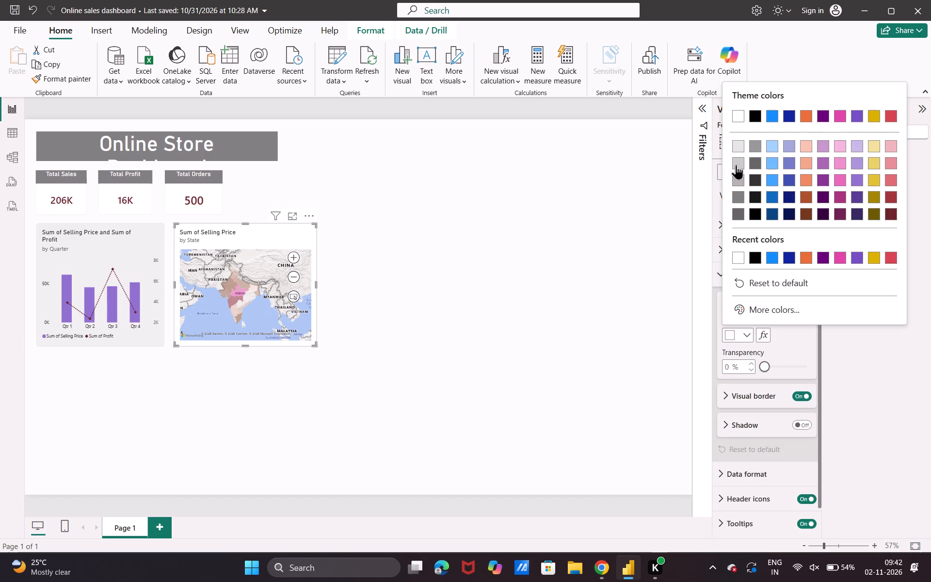
pyautogui.click(736, 164)
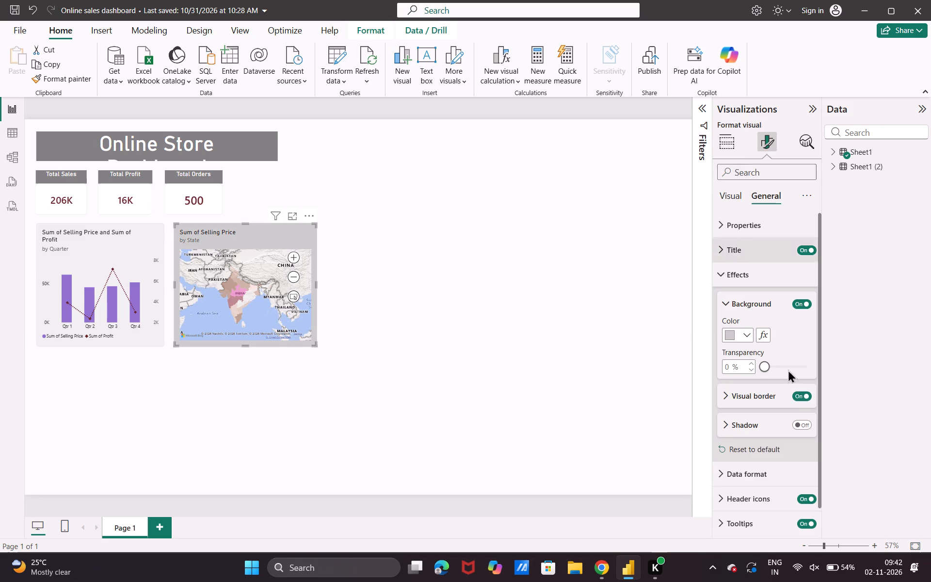
pyautogui.moveTo(764, 366); pyautogui.dragTo(774, 364)
pyautogui.moveTo(774, 364); pyautogui.dragTo(785, 364)
pyautogui.moveTo(785, 364); pyautogui.dragTo(794, 364)
pyautogui.moveTo(794, 364); pyautogui.dragTo(804, 364)
pyautogui.click(804, 364)
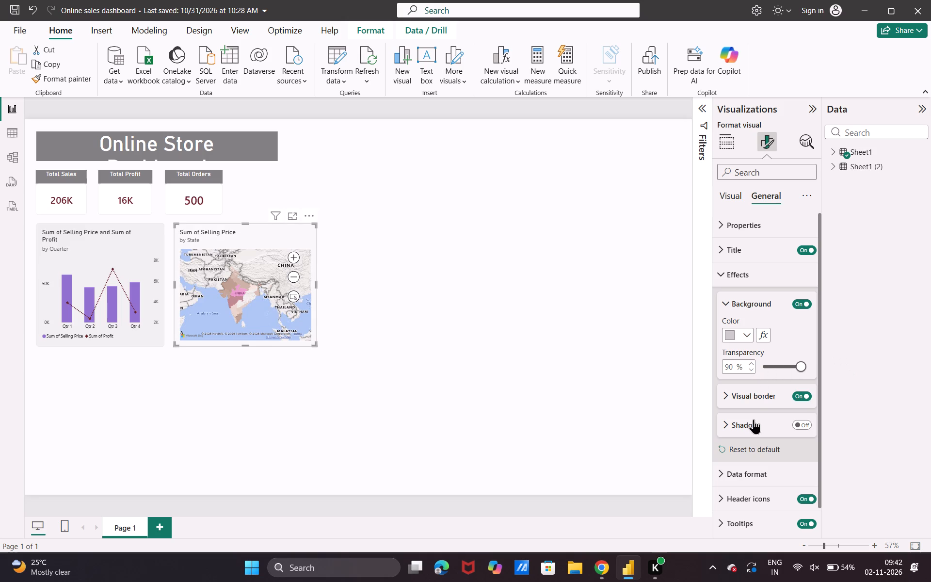
# Set the map visual's border color to black.
pyautogui.click(765, 391)
pyautogui.scroll(-1, 765, 391)
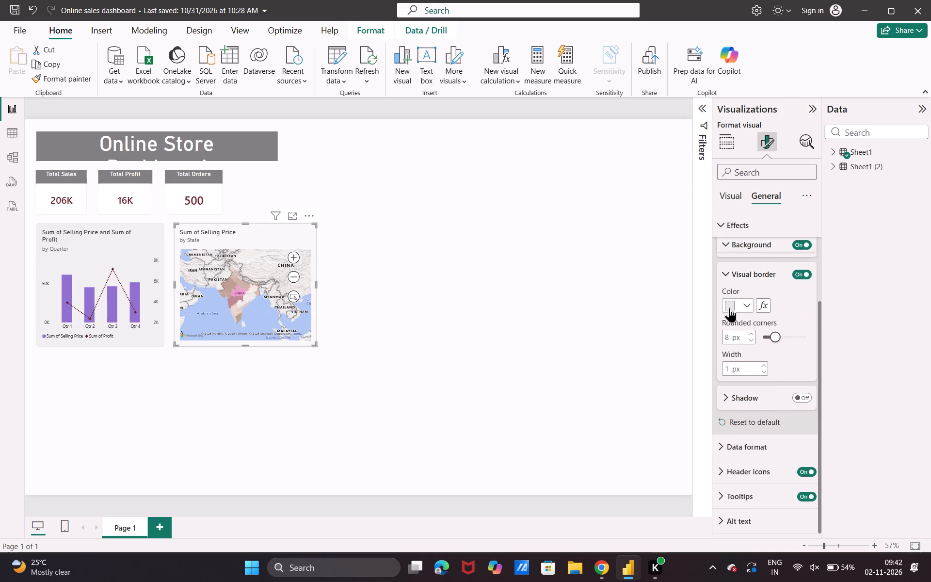
pyautogui.click(729, 307)
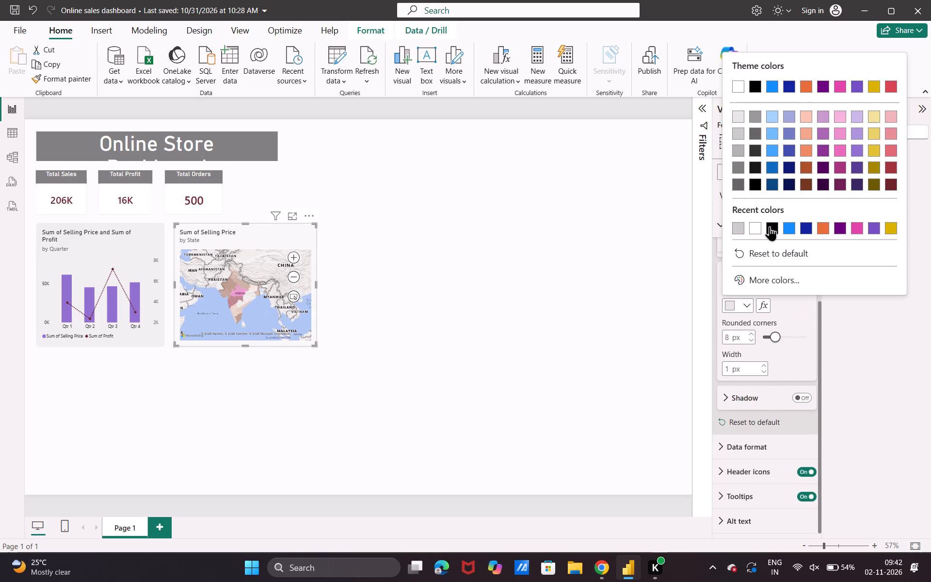
pyautogui.click(770, 226)
pyautogui.click(514, 395)
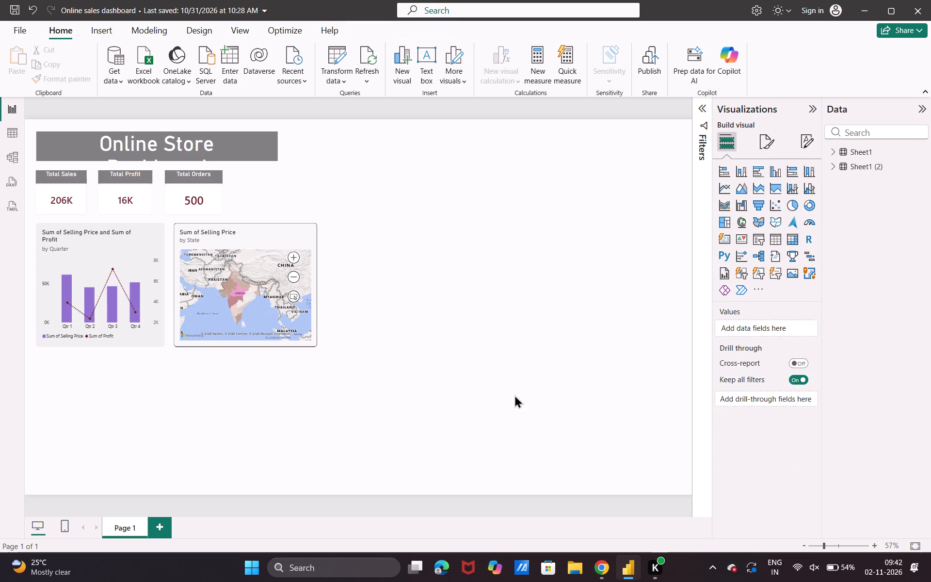
# Turn on the map visual's shadow and set its color to pink #e669b9 (Theme color 5, 20% lighter).
pyautogui.click(256, 237)
pyautogui.scroll(-1, 760, 319)
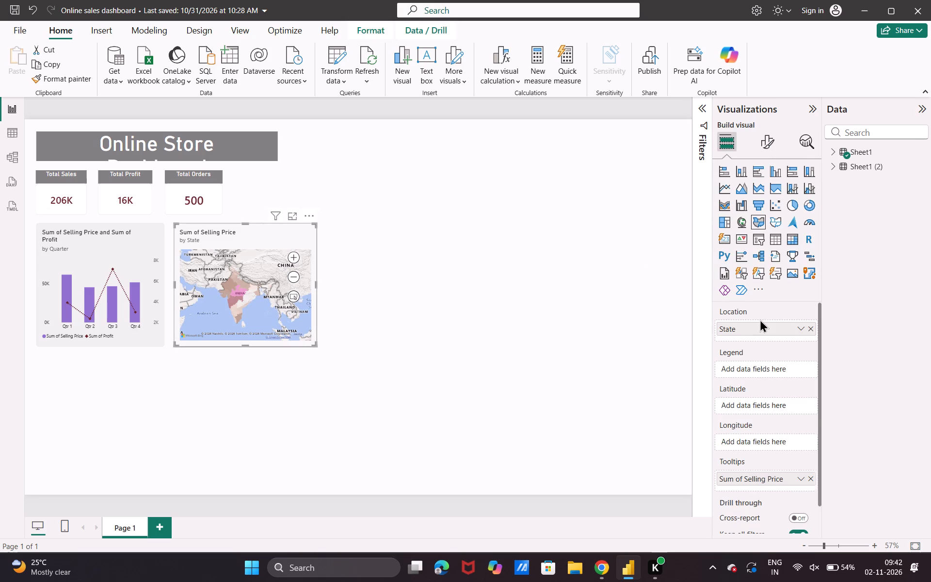
pyautogui.scroll(-1, 760, 319)
pyautogui.click(797, 143)
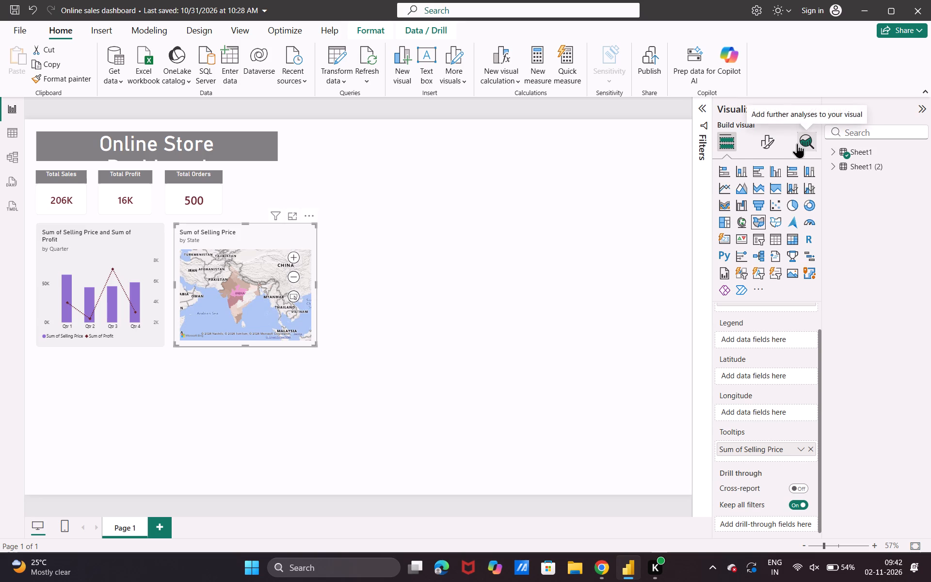
pyautogui.click(760, 141)
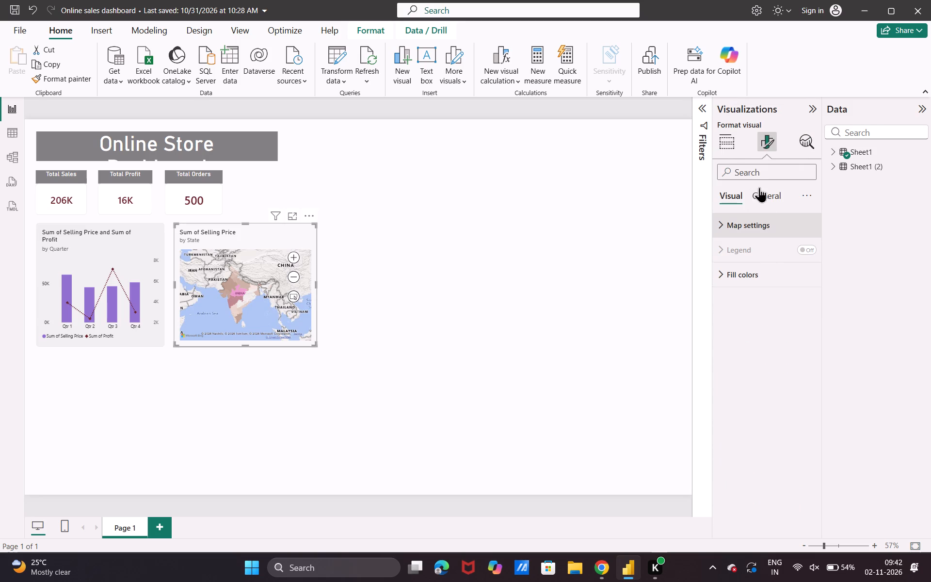
pyautogui.click(774, 198)
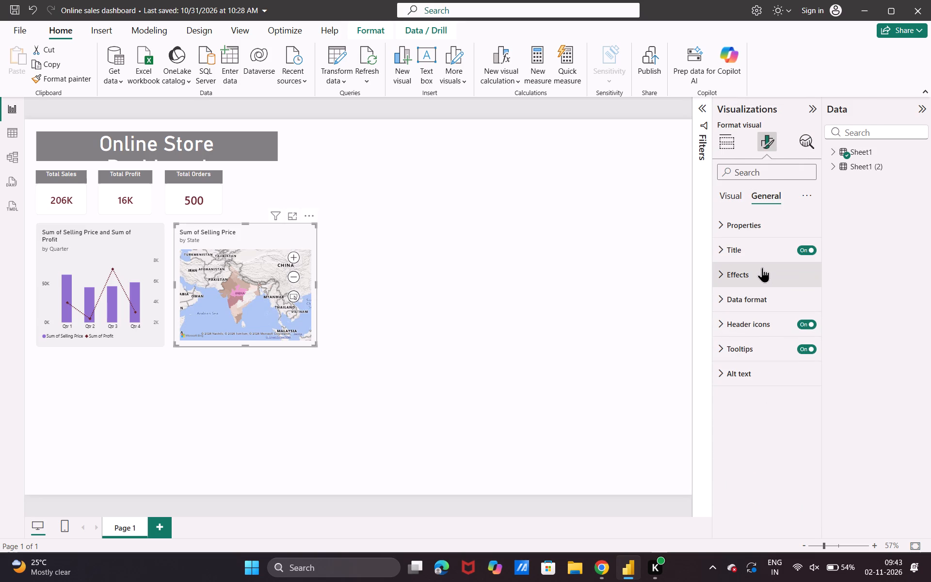
pyautogui.click(762, 267)
pyautogui.scroll(-1, 757, 371)
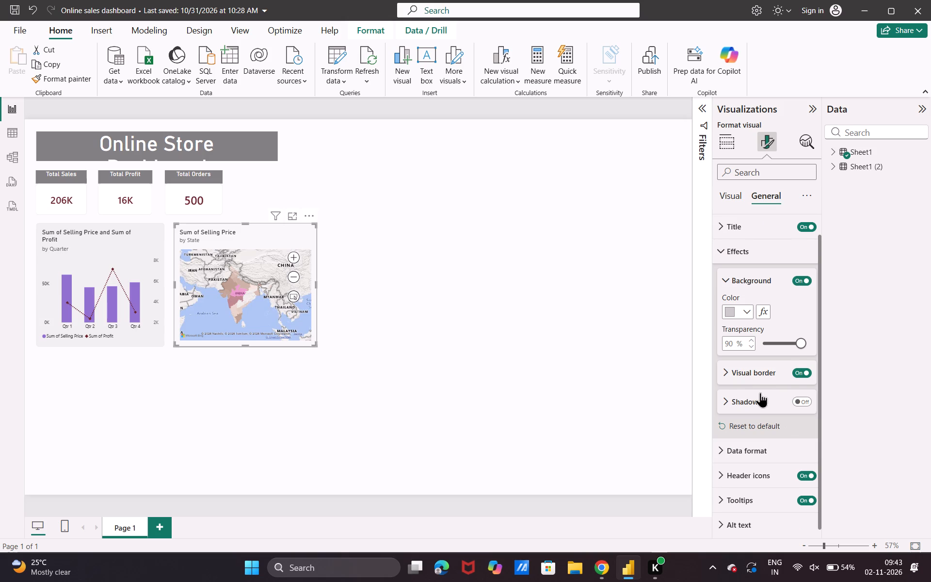
pyautogui.click(760, 392)
pyautogui.click(801, 396)
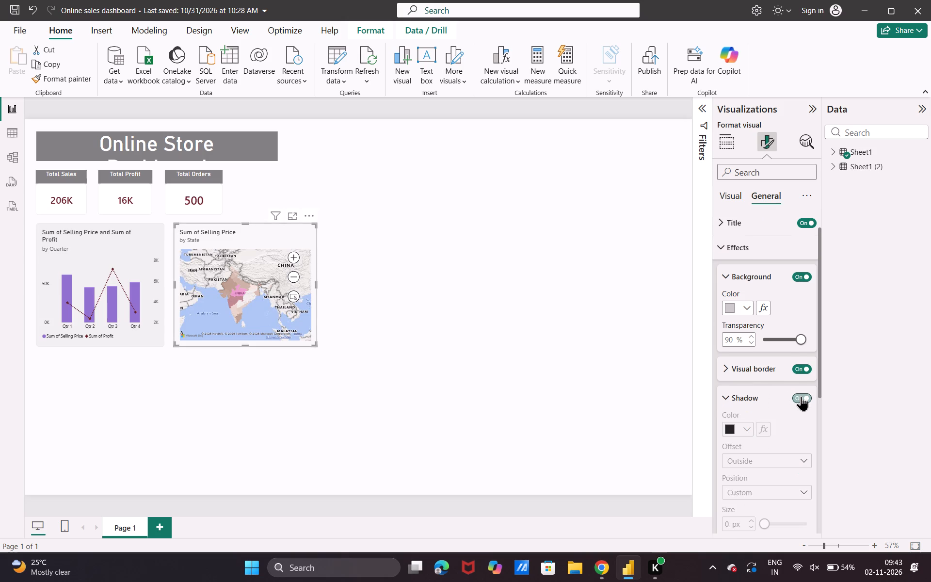
pyautogui.click(747, 434)
pyautogui.scroll(-1, 747, 434)
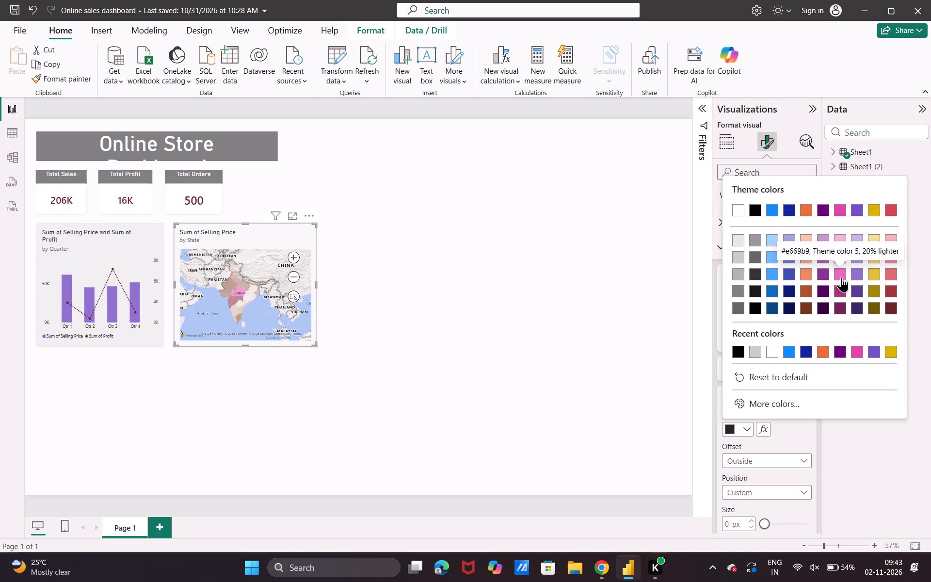
pyautogui.click(841, 277)
pyautogui.click(433, 352)
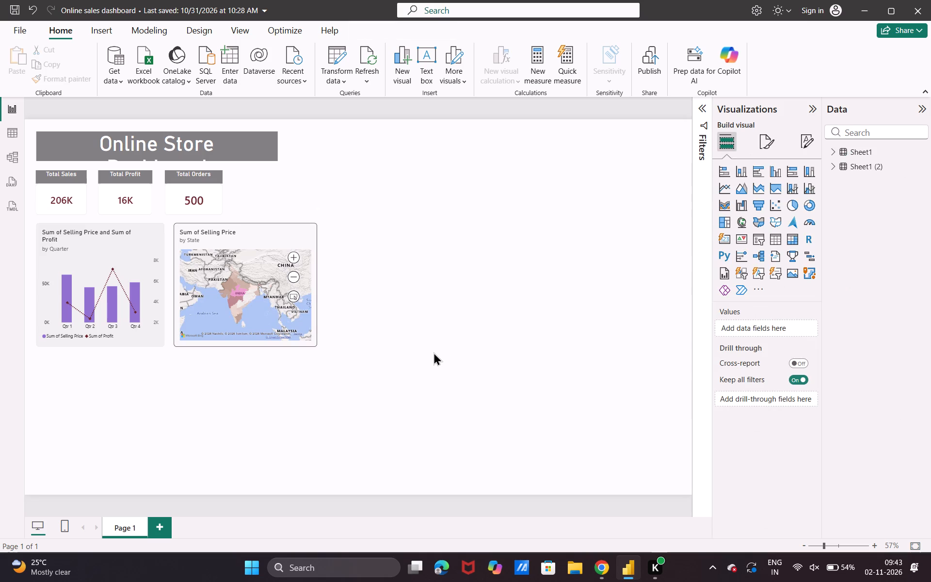
pyautogui.click(217, 269)
pyautogui.click(373, 407)
# Set the map visual's shadow size to 0 px and its blur to 51 px.
pyautogui.click(236, 301)
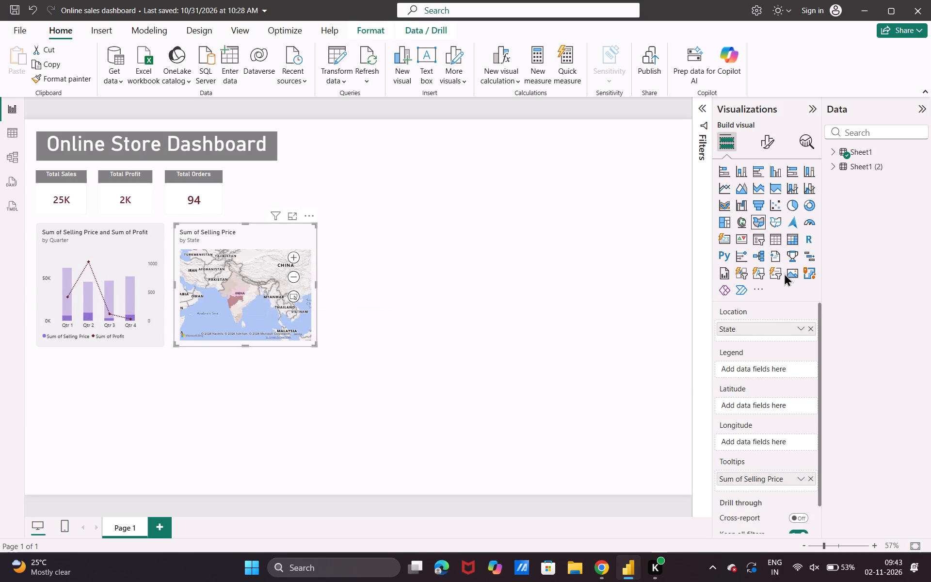
pyautogui.click(776, 141)
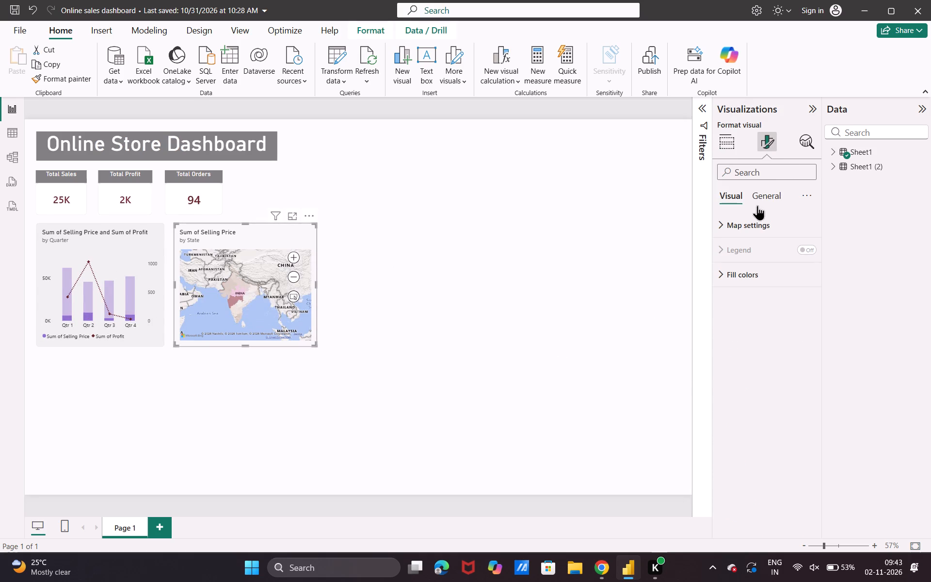
pyautogui.click(780, 191)
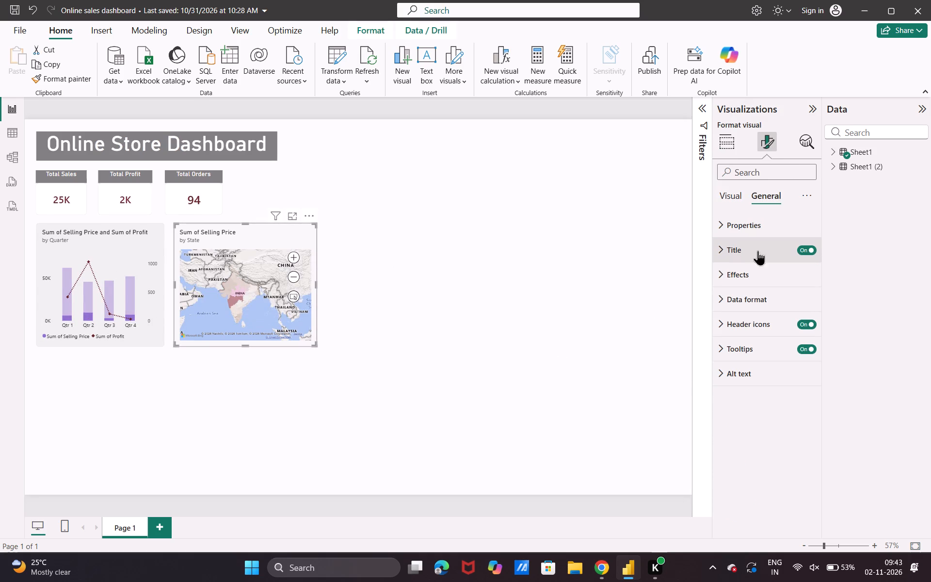
pyautogui.click(759, 249)
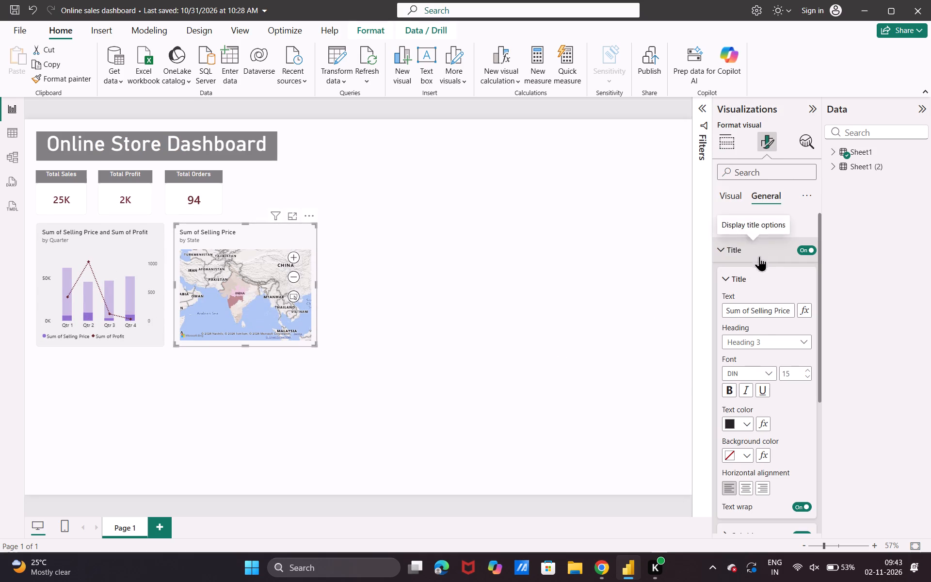
pyautogui.click(765, 248)
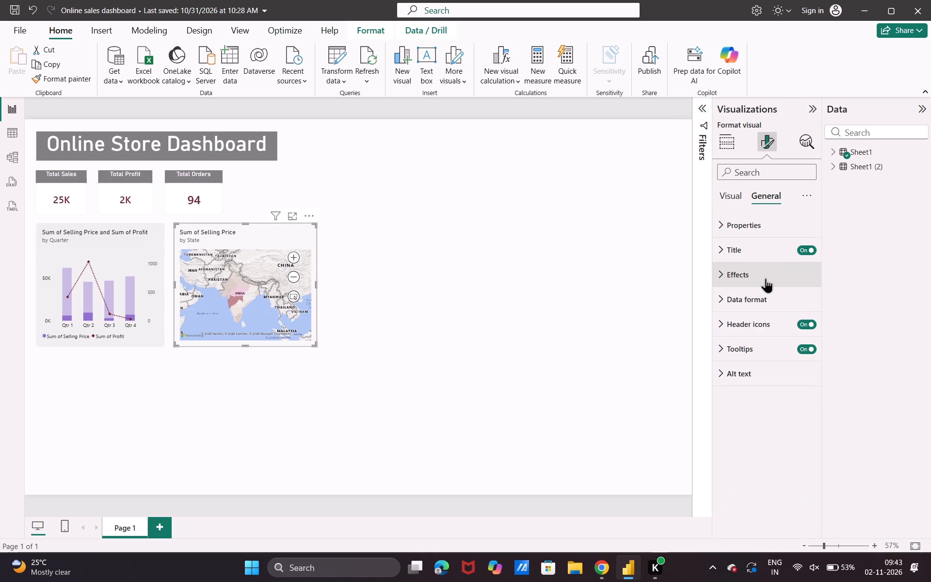
pyautogui.click(766, 278)
pyautogui.scroll(-1, 764, 397)
pyautogui.click(757, 400)
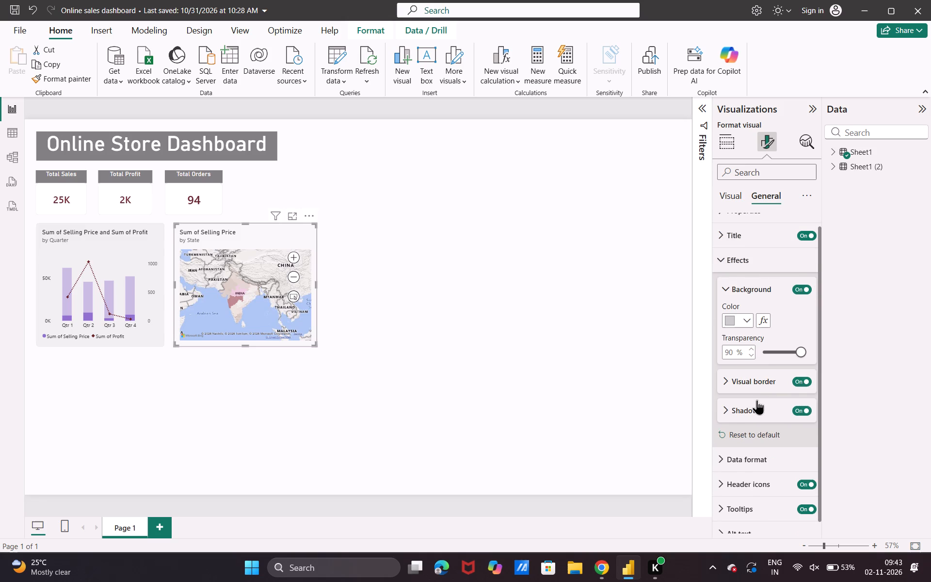
pyautogui.scroll(-1, 757, 400)
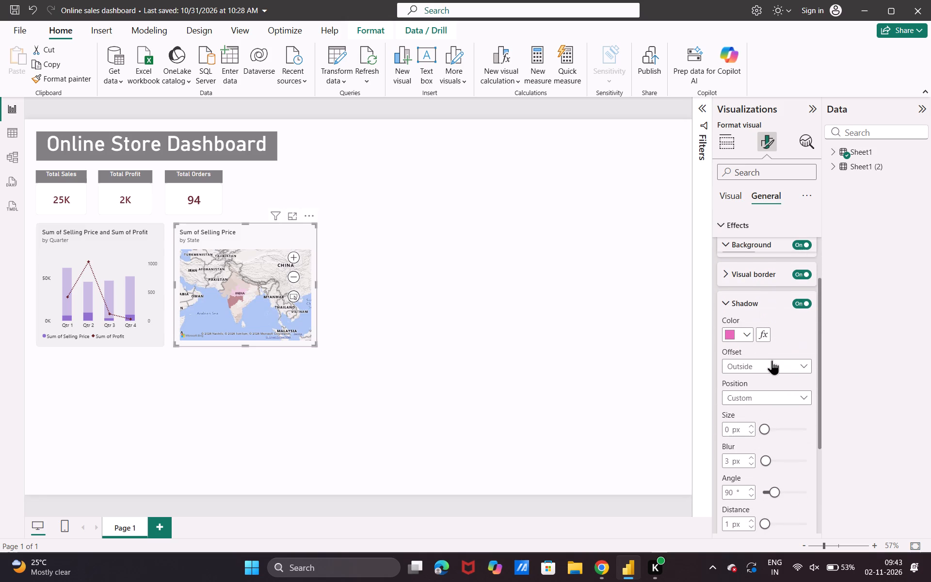
pyautogui.click(772, 360)
pyautogui.click(772, 360)
pyautogui.scroll(-1, 791, 339)
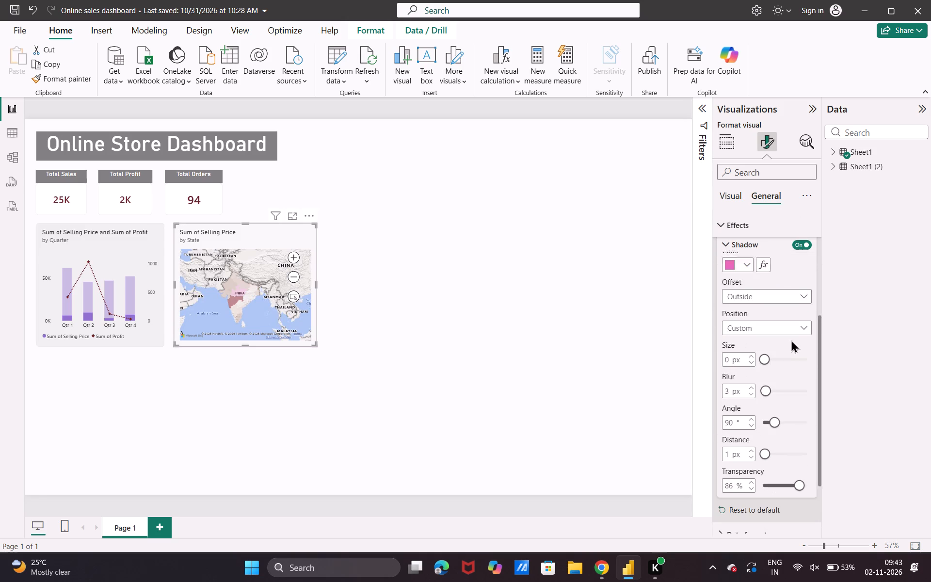
pyautogui.scroll(-1, 791, 339)
pyautogui.click(773, 317)
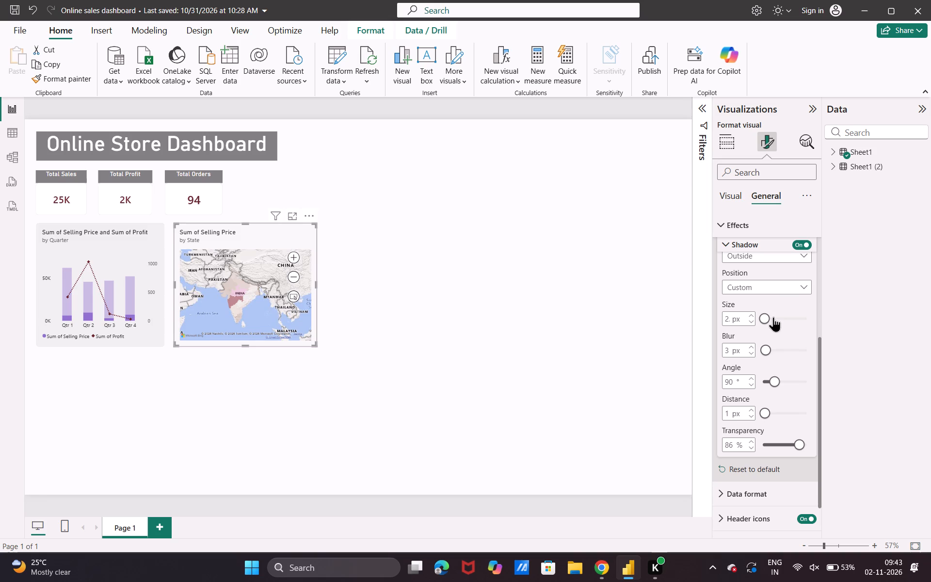
pyautogui.click(768, 319)
pyautogui.moveTo(768, 319); pyautogui.dragTo(762, 321)
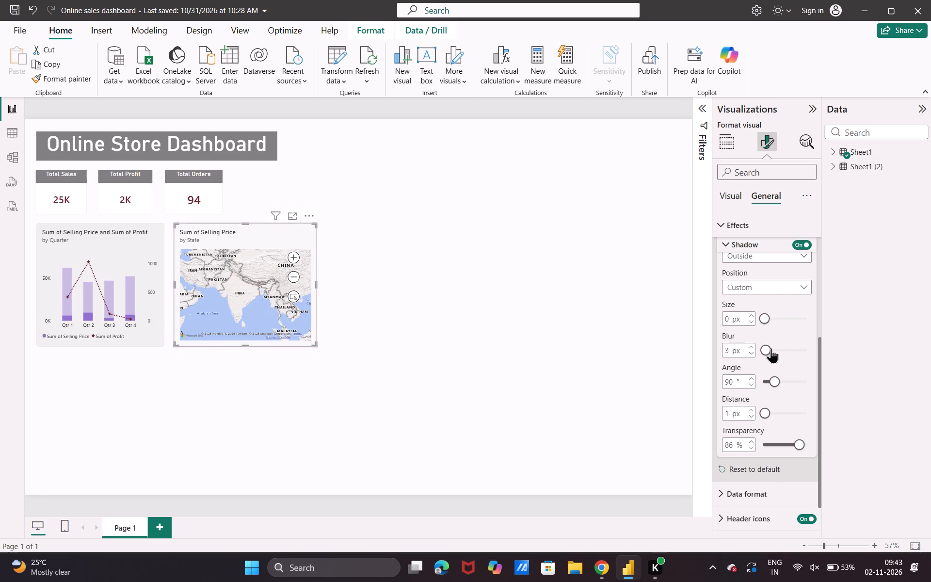
pyautogui.click(785, 348)
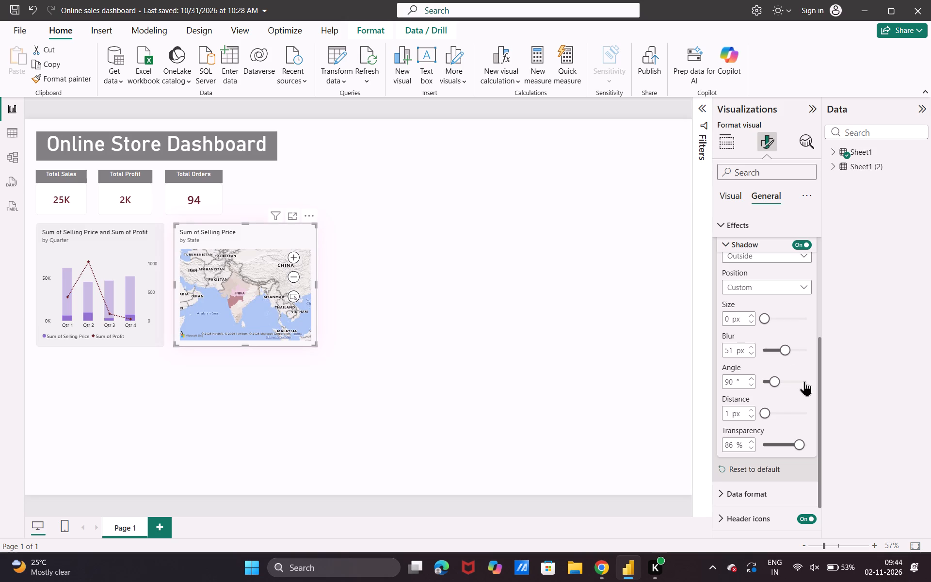
# Set the map visual's shadow angle to 208°, distance to 17 px and transparency to 96%.
pyautogui.click(788, 383)
pyautogui.click(771, 411)
pyautogui.click(792, 443)
pyautogui.moveTo(792, 443); pyautogui.dragTo(803, 443)
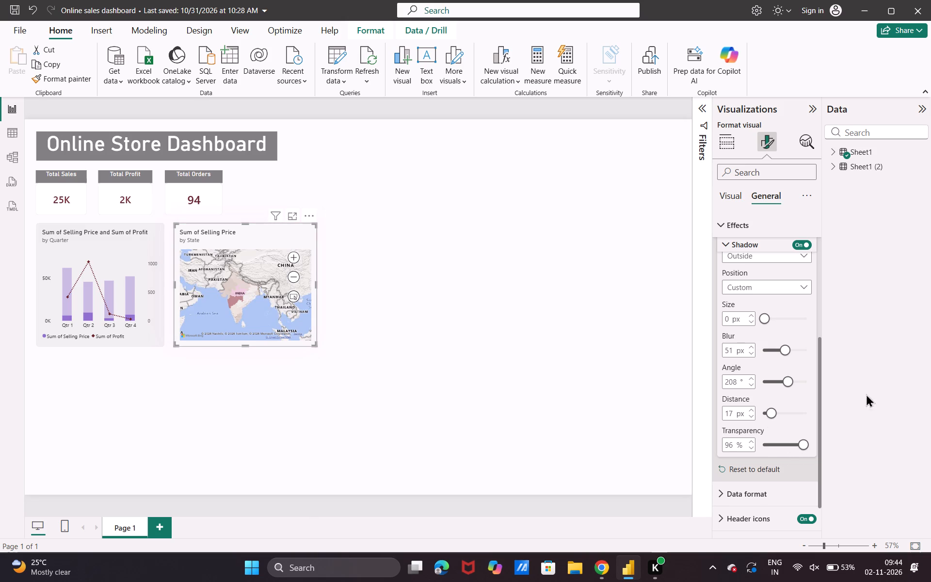
pyautogui.click(581, 438)
pyautogui.click(581, 438)
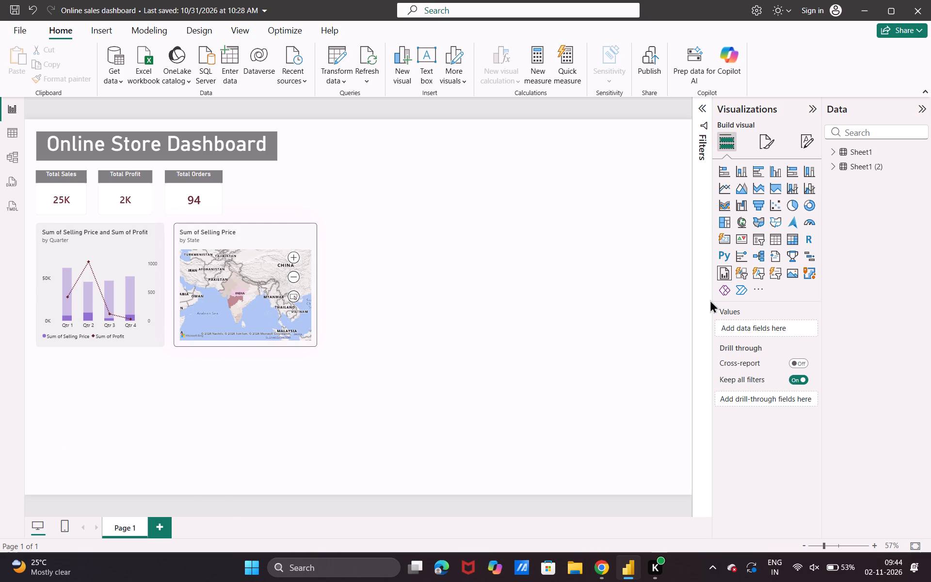
# Add an empty funnel chart beside the map visual, aligned with the map's top edge and sized to its height.
pyautogui.click(763, 206)
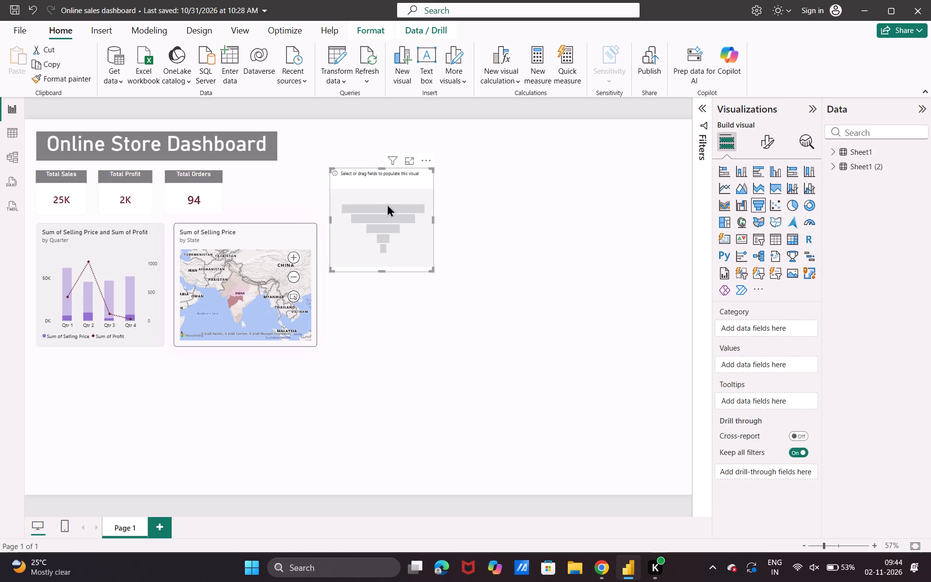
pyautogui.moveTo(387, 204); pyautogui.dragTo(389, 263)
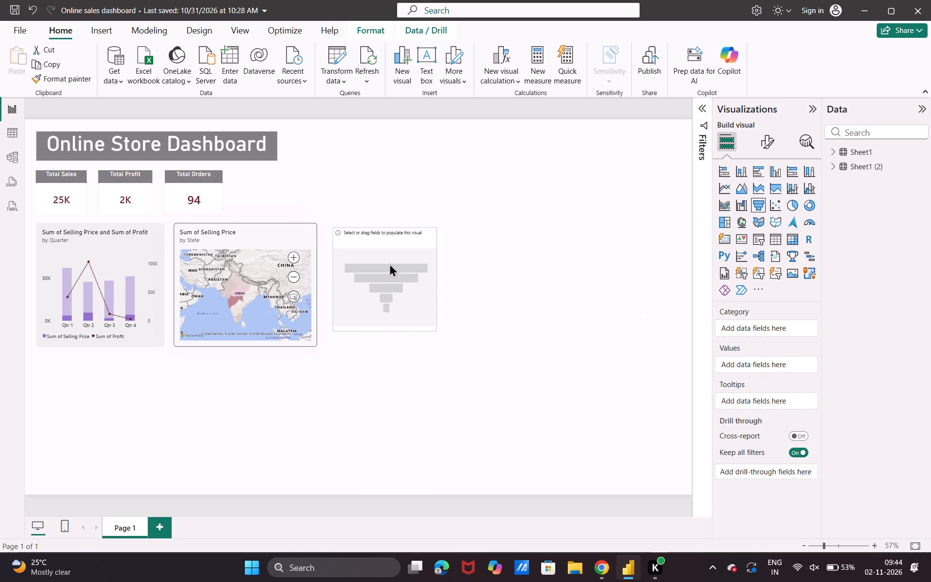
pyautogui.moveTo(389, 263); pyautogui.dragTo(382, 259)
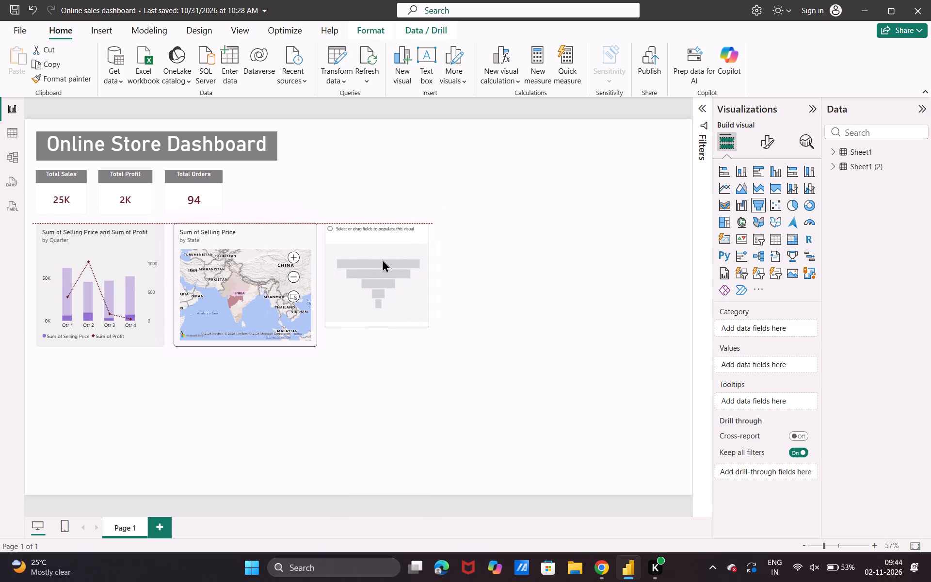
pyautogui.moveTo(382, 259); pyautogui.dragTo(386, 262)
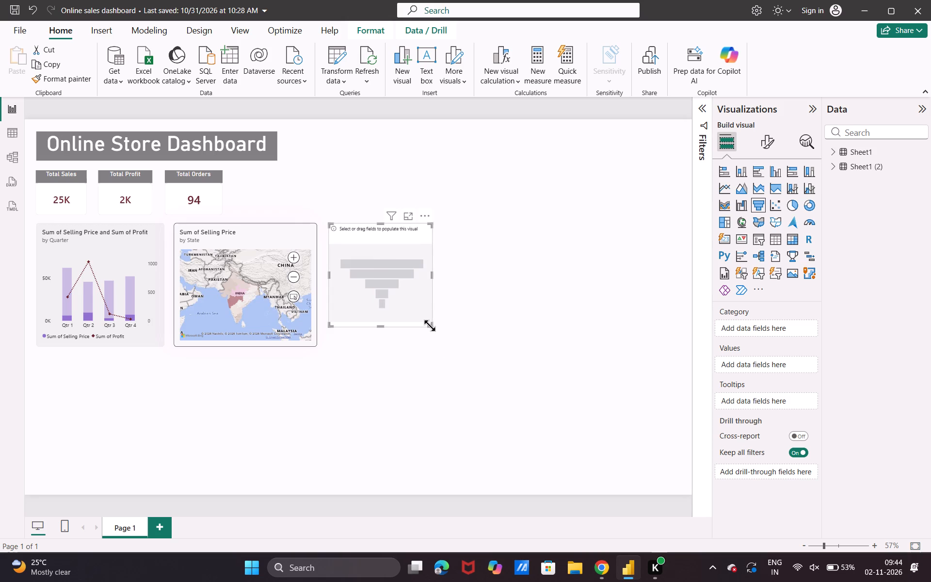
pyautogui.moveTo(430, 325); pyautogui.dragTo(450, 344)
pyautogui.click(450, 344)
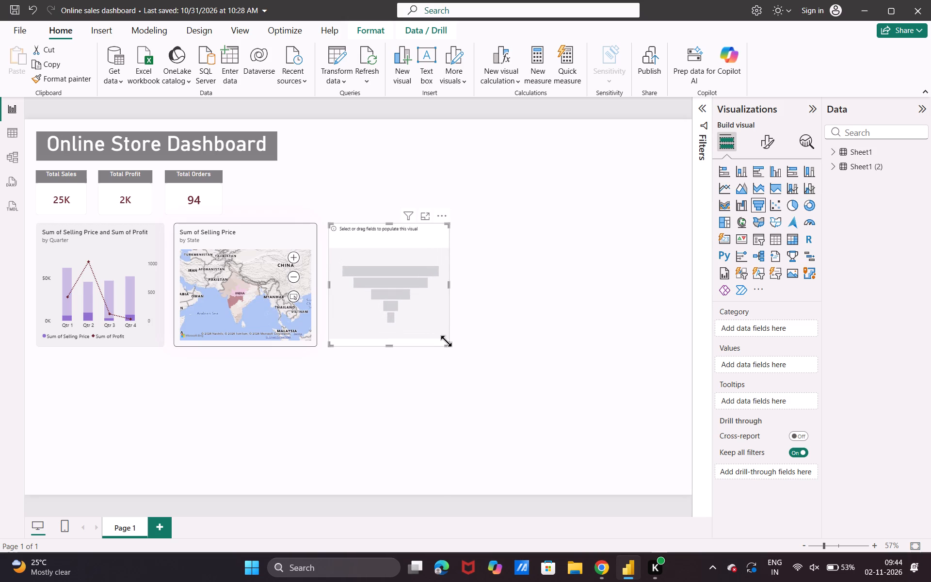
pyautogui.click(432, 443)
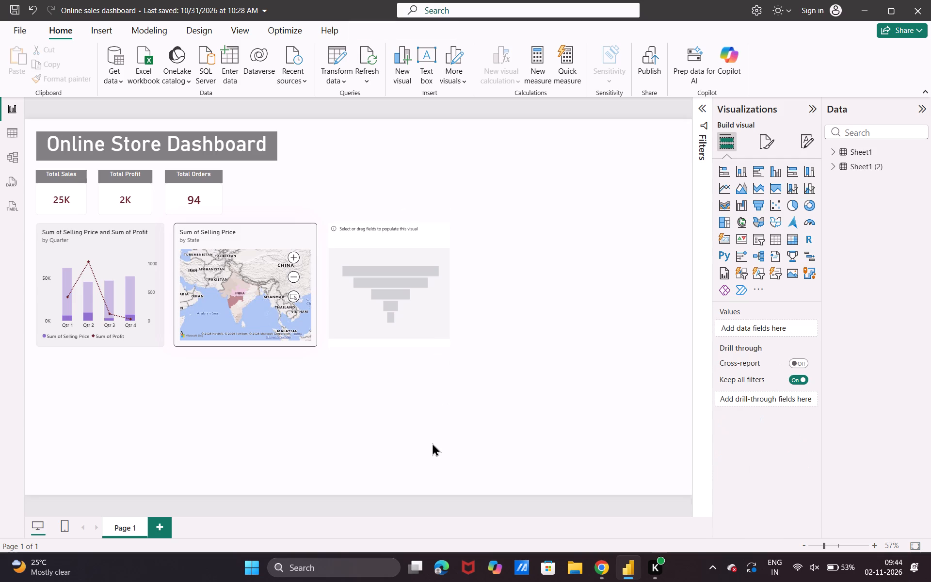
pyautogui.click(432, 443)
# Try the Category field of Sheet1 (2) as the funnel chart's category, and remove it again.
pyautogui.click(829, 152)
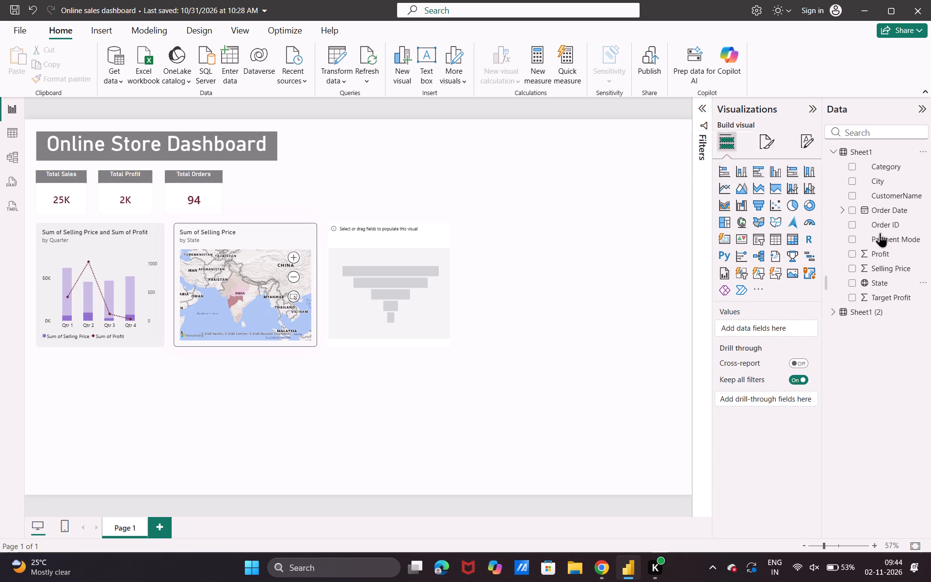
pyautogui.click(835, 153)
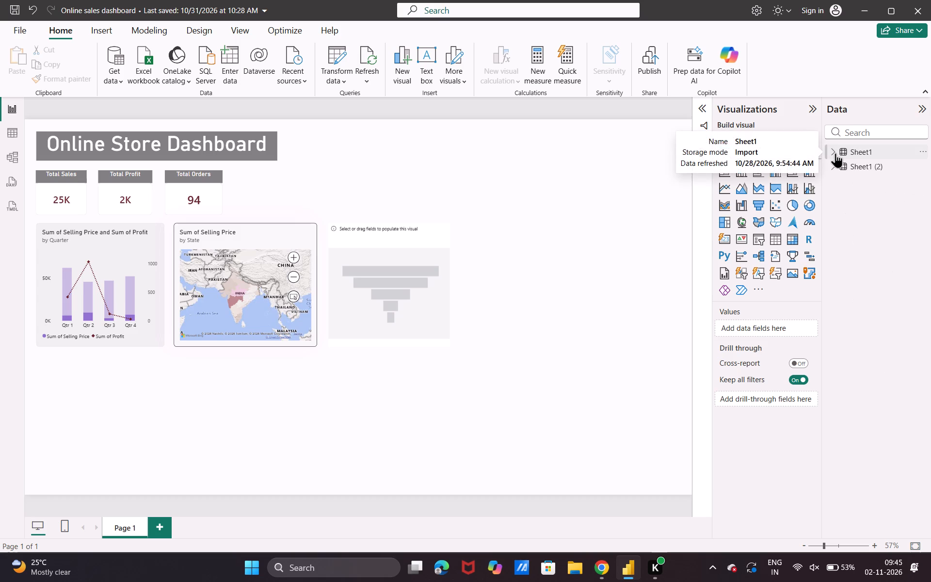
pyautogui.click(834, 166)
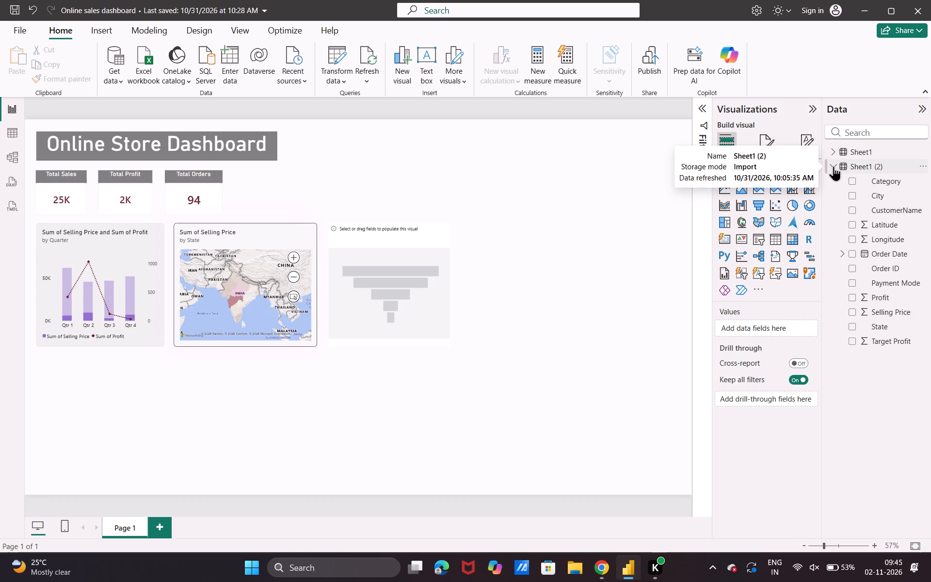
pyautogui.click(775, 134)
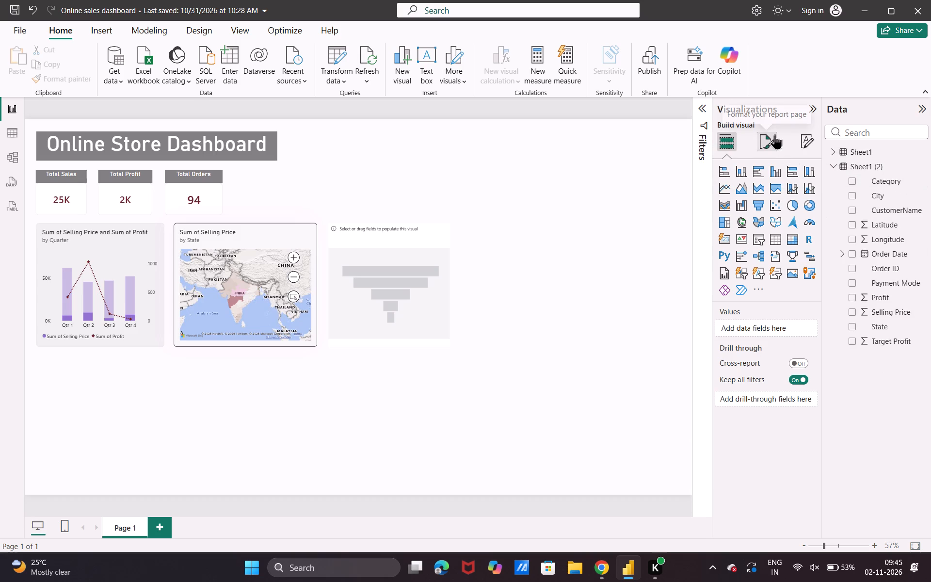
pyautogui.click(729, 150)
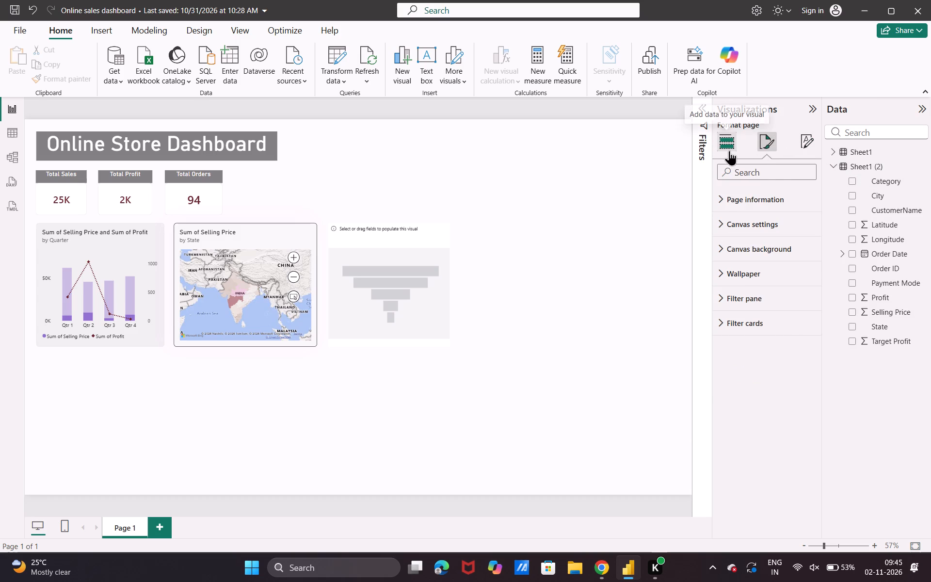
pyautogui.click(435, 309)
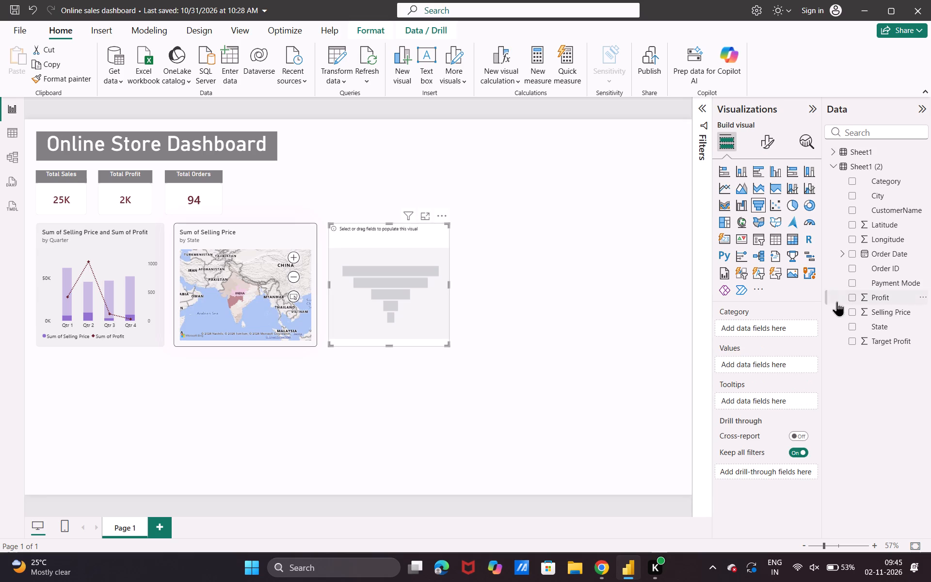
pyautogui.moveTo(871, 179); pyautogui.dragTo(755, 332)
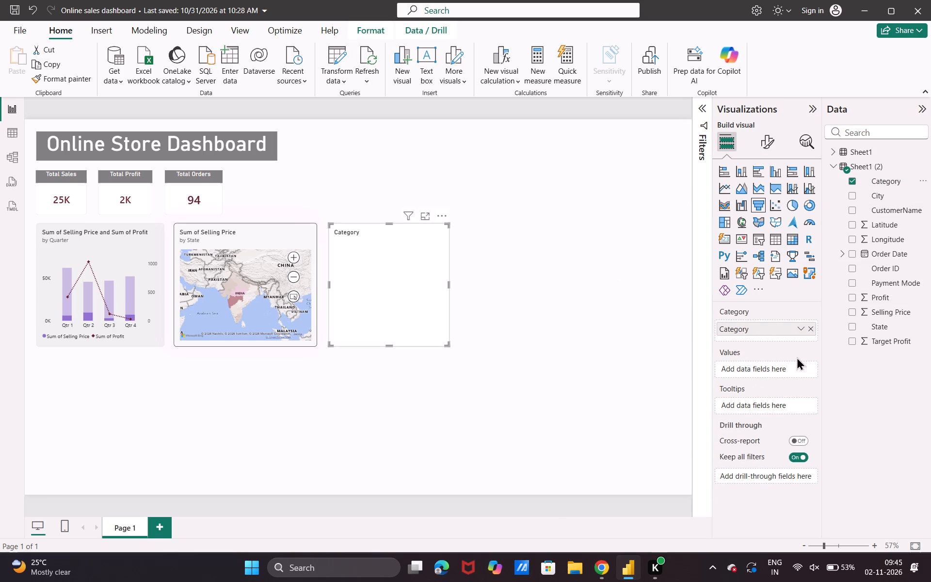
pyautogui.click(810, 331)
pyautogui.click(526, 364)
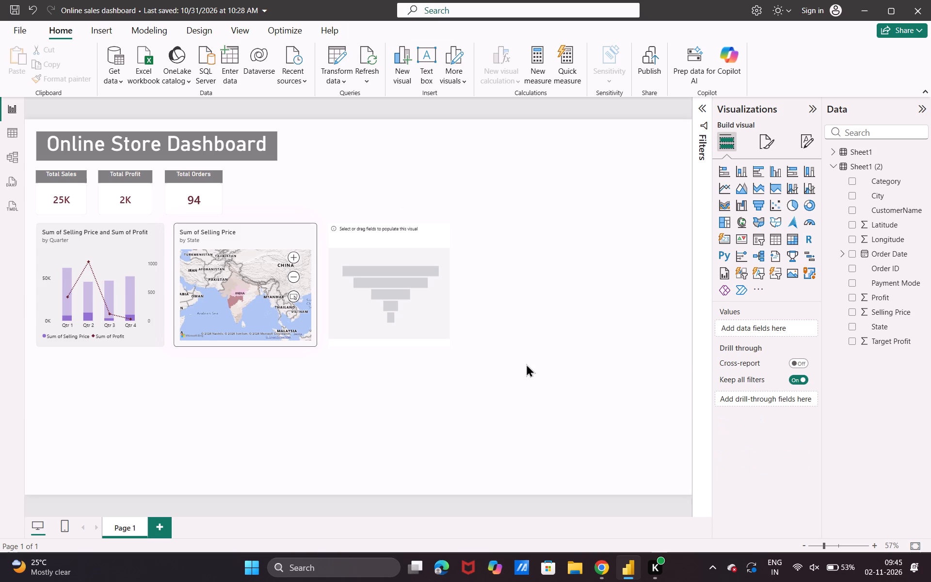
# Switch to Chrome, open learning.ccbp.in in a new tab and complete the Face ID verification.
pyautogui.click(589, 555)
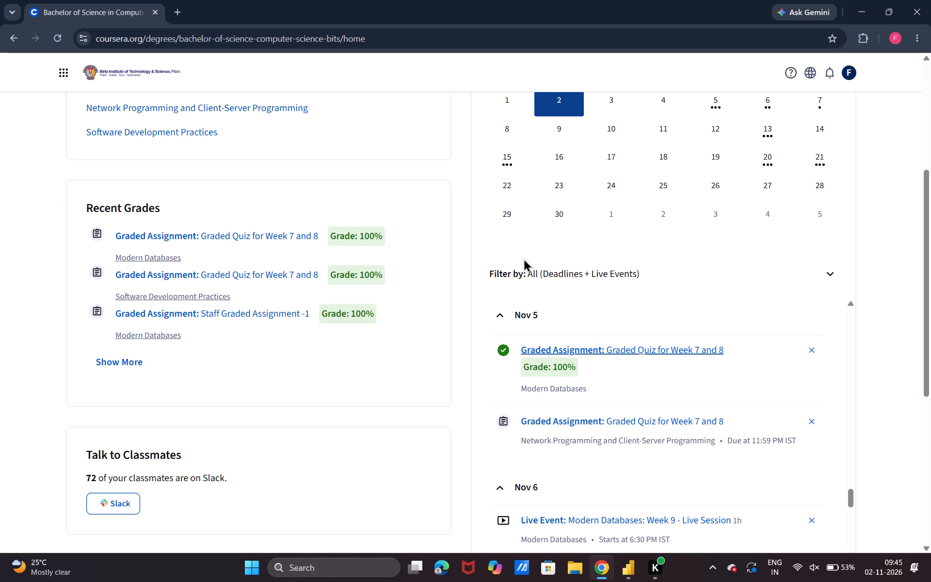
pyautogui.click(169, 0)
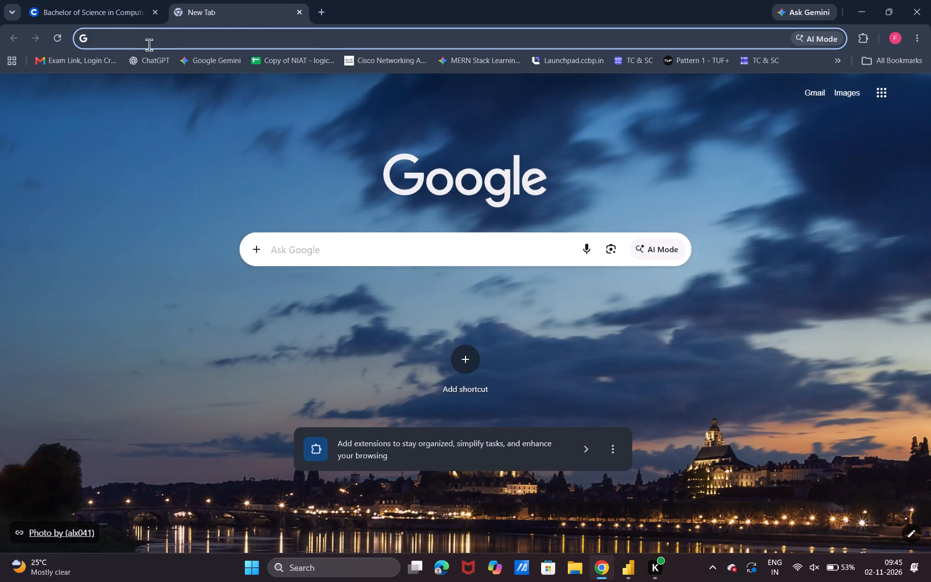
pyautogui.write('ccb')
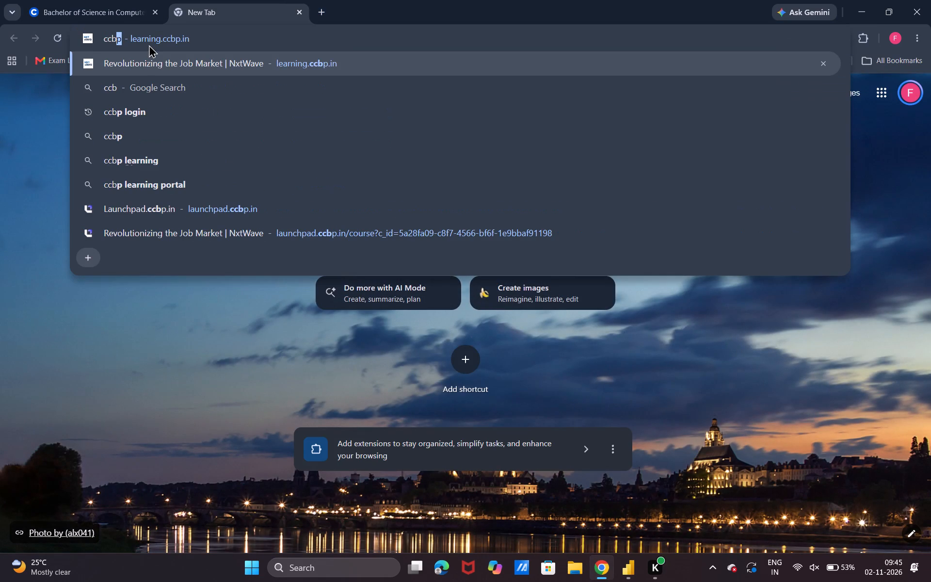
pyautogui.press('Right')
pyautogui.press('Return')
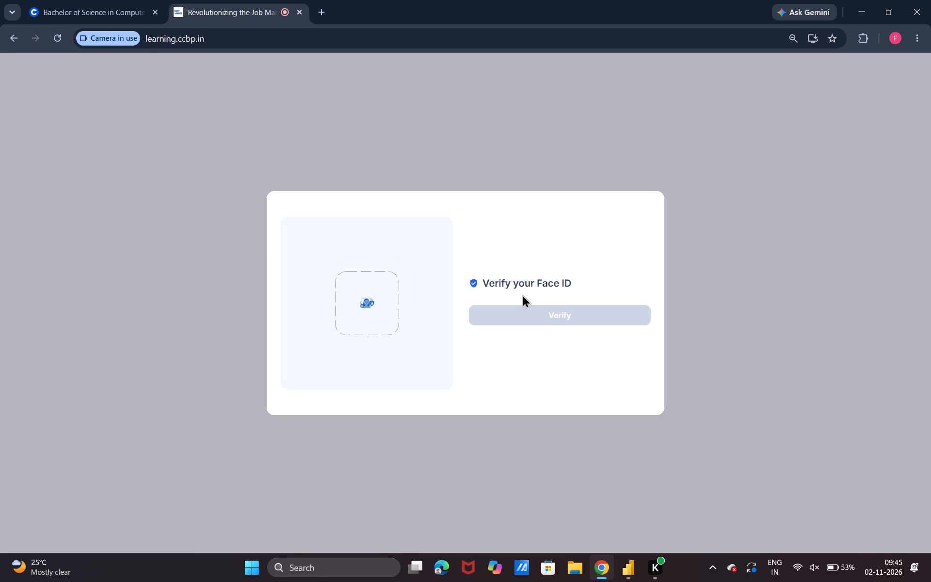
pyautogui.click(541, 341)
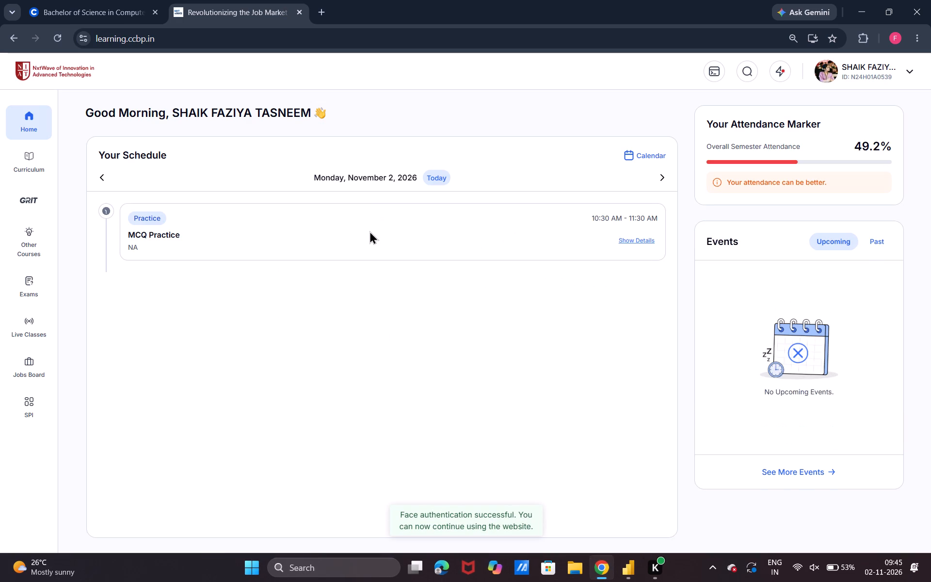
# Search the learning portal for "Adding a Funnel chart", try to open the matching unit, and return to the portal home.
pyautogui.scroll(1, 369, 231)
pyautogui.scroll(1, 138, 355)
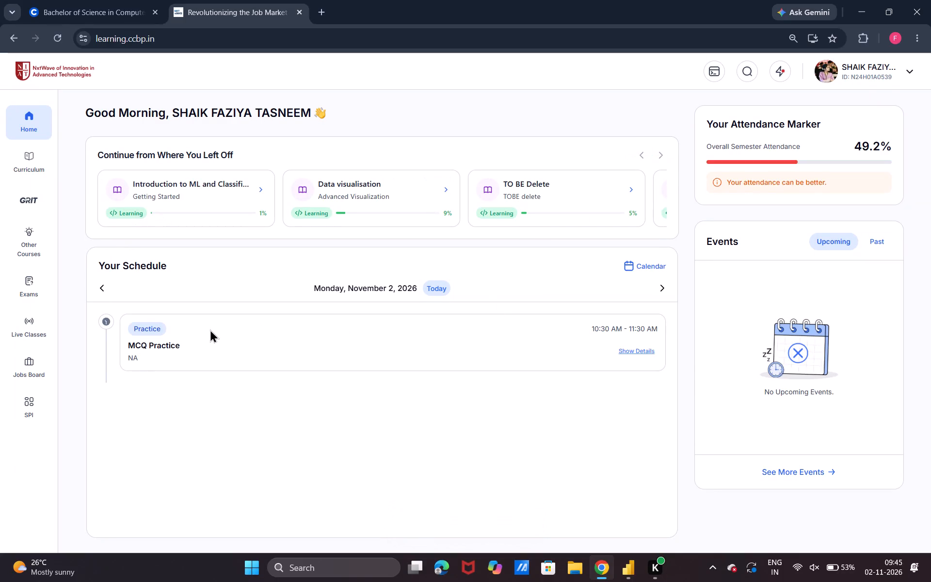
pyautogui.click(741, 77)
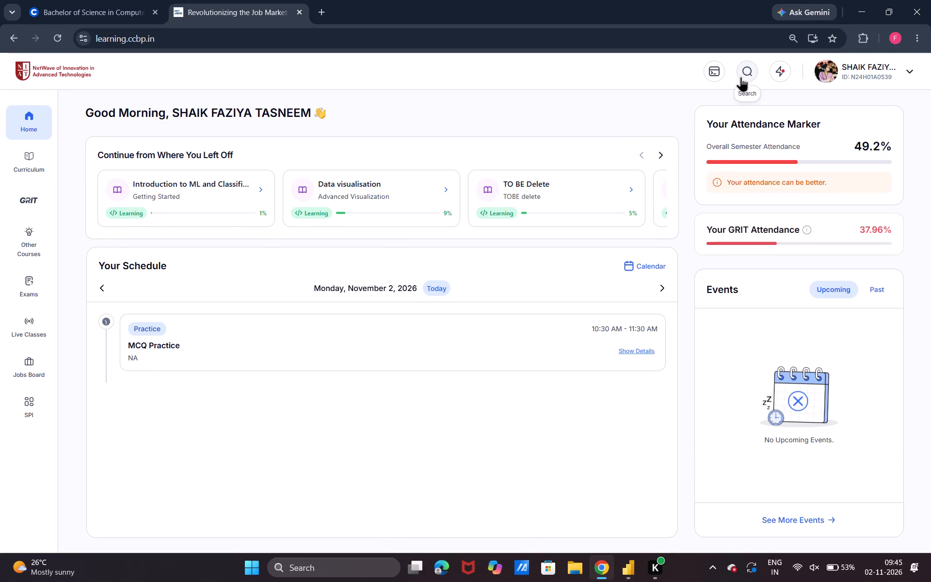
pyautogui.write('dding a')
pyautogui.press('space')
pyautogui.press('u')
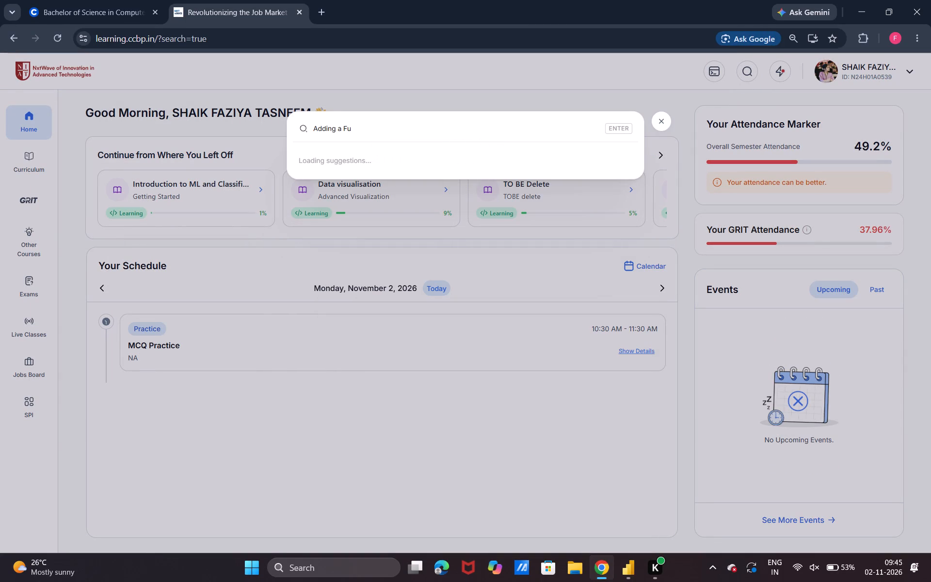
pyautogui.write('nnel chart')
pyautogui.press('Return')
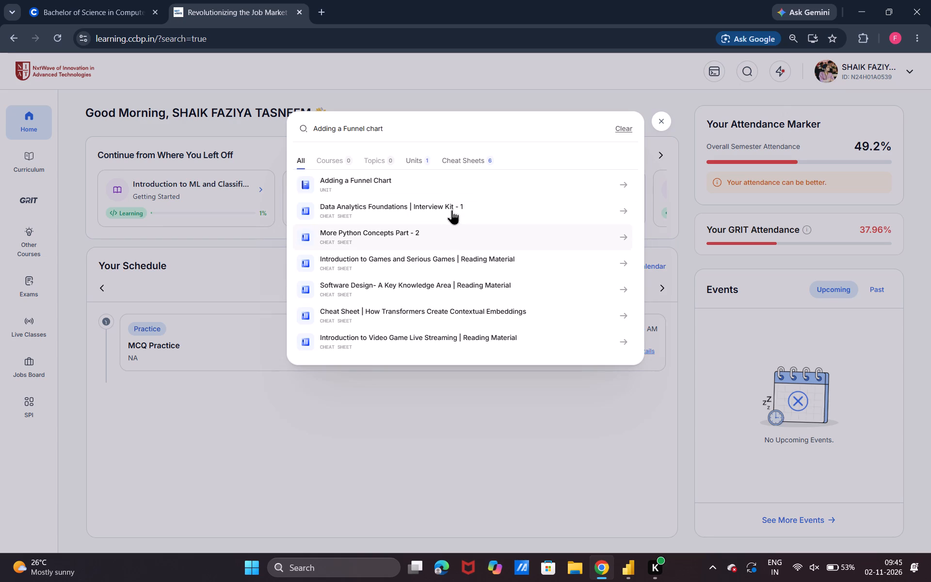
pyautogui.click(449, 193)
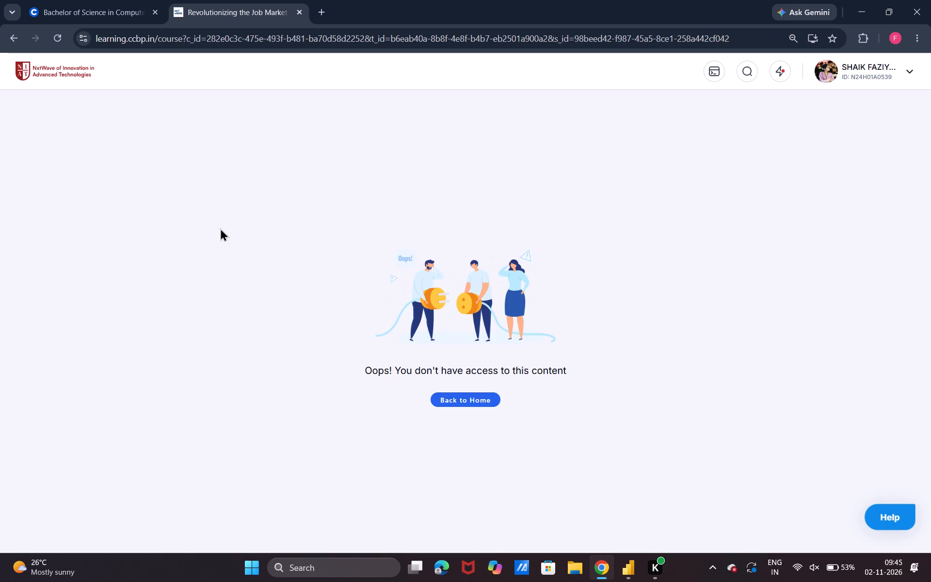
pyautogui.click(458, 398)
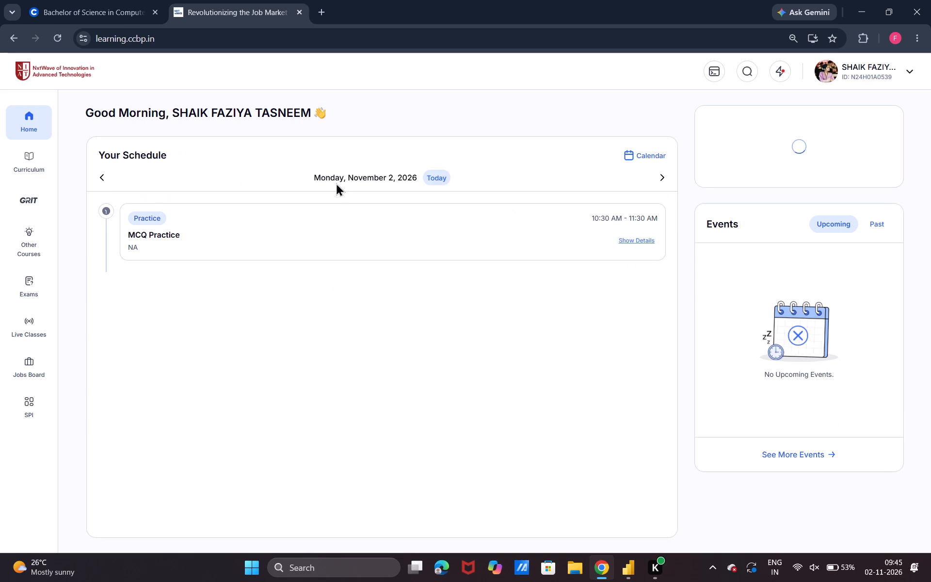
# Open the "Adding a Funnel Chart" lesson in the Data visualisation course and download its dataset, funnel_chart_dataset.xlsx.
pyautogui.scroll(3, 336, 183)
pyautogui.click(406, 200)
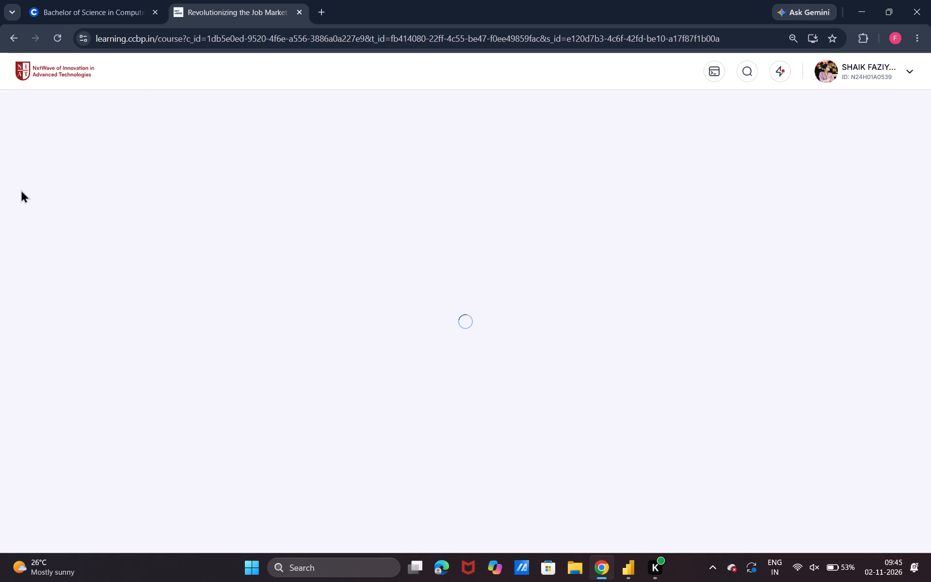
pyautogui.scroll(3, 21, 190)
pyautogui.scroll(1, 11, 439)
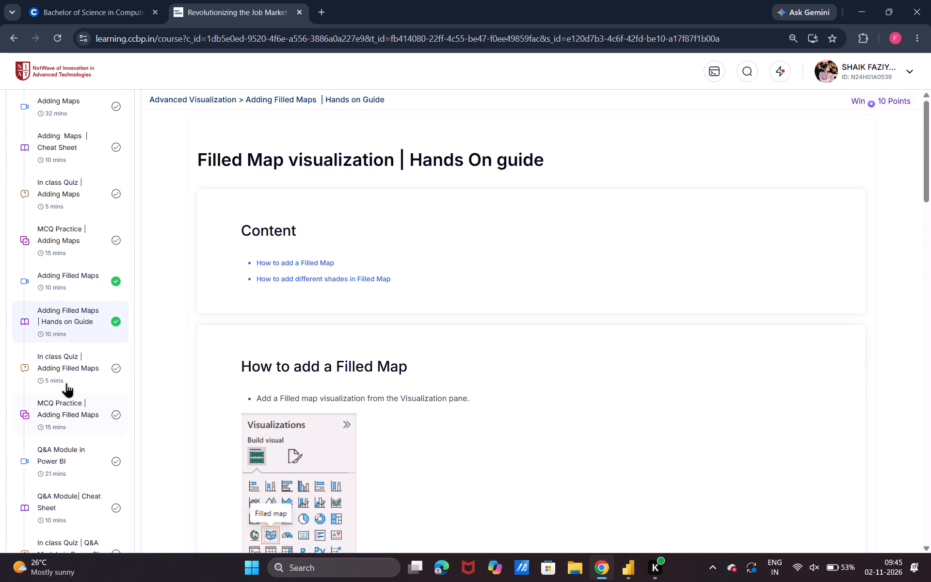
pyautogui.scroll(-4, 66, 383)
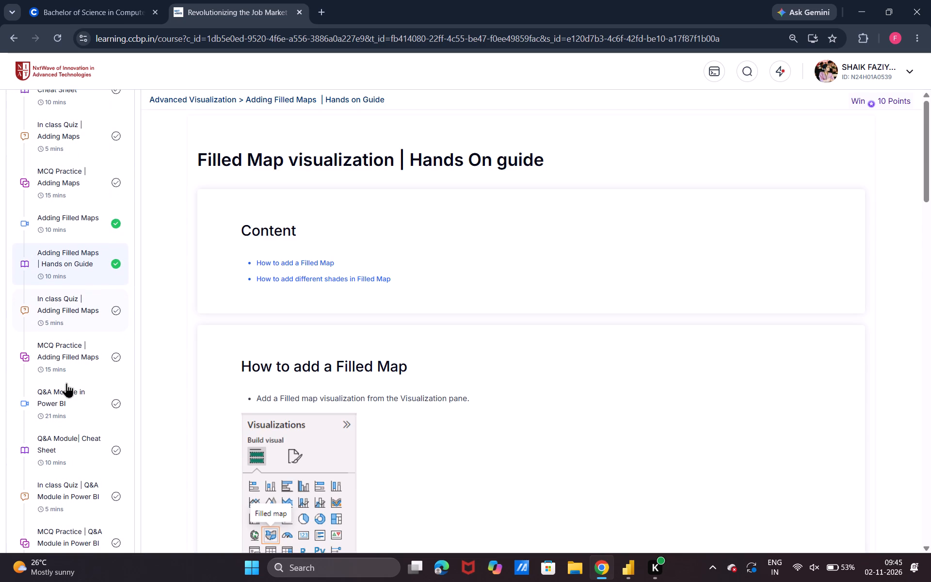
pyautogui.scroll(-1, 66, 383)
pyautogui.scroll(-2, 57, 493)
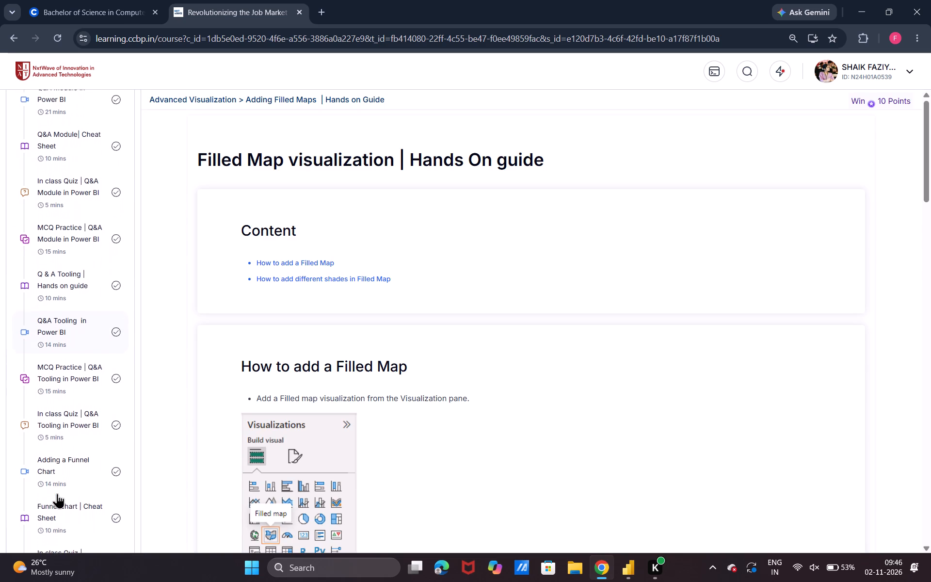
pyautogui.scroll(-2, 57, 493)
pyautogui.click(75, 413)
pyautogui.click(57, 383)
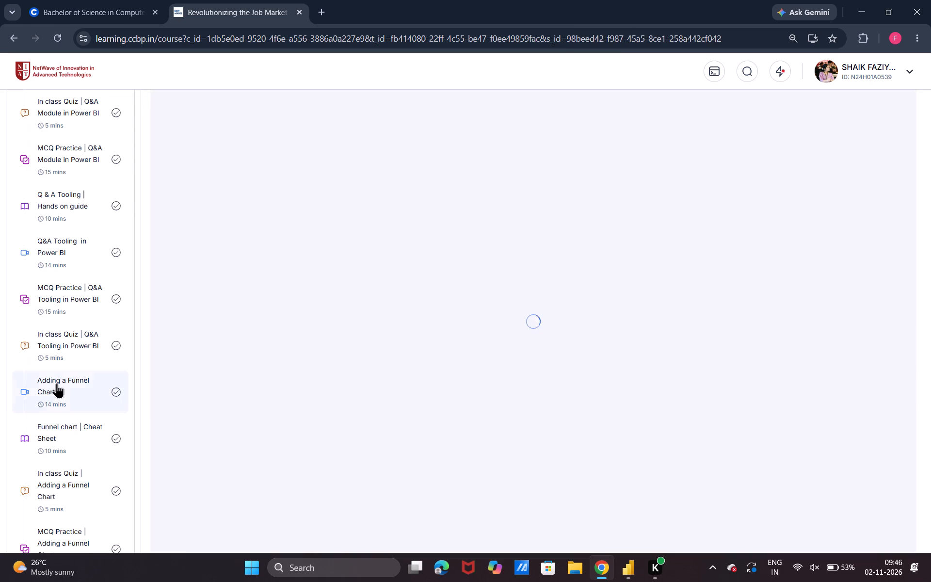
pyautogui.scroll(-2, 316, 438)
pyautogui.click(158, 493)
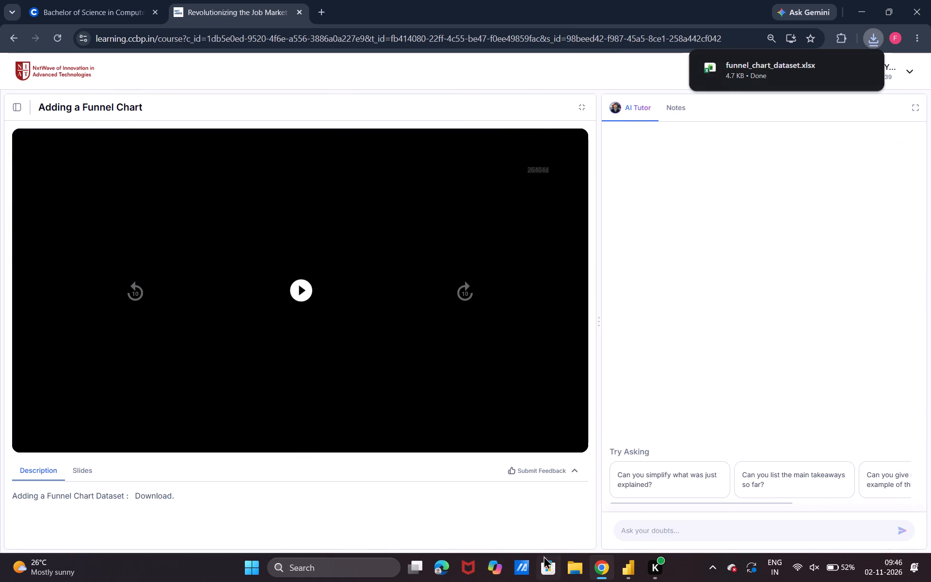
# Switch back to Power BI and import the downloaded funnel chart Excel workbook, loading its Table into the report.
pyautogui.click(624, 565)
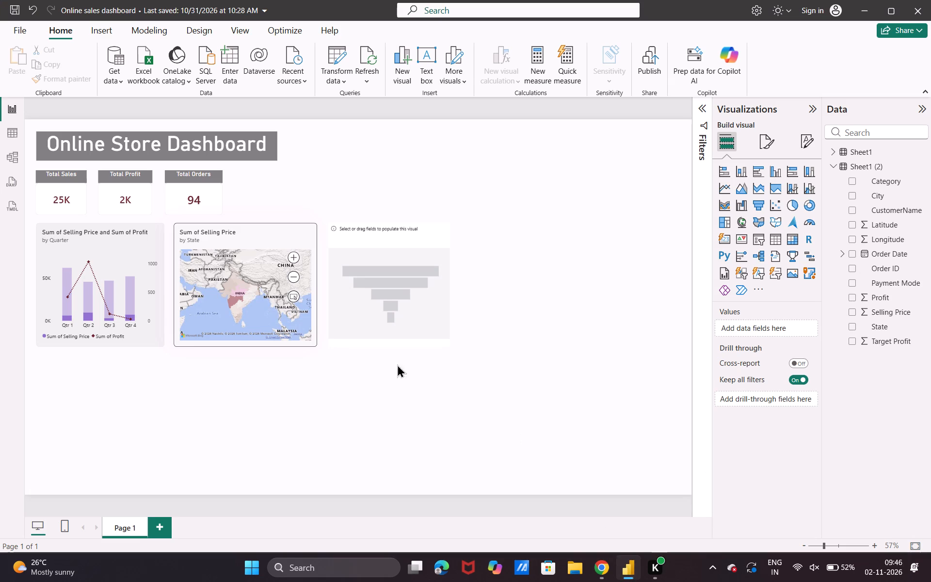
pyautogui.click(136, 65)
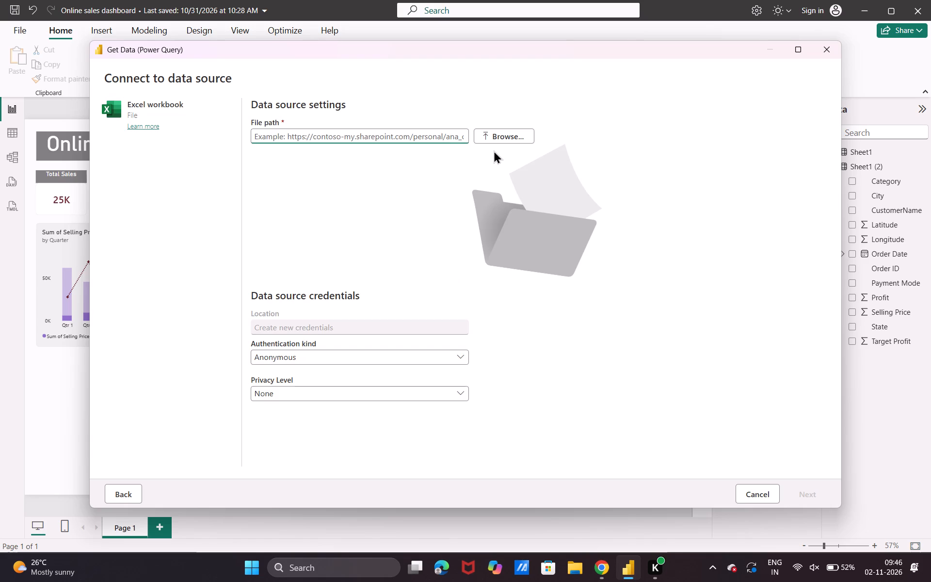
# Choose the downloaded funnel_chart_dataset workbook as the data source and load its Table into the report.
pyautogui.click(500, 140)
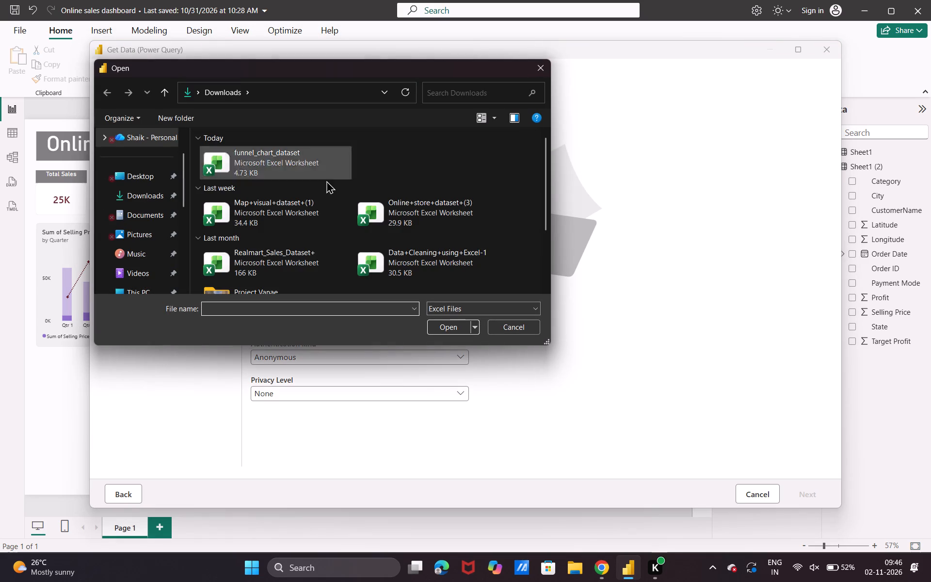
pyautogui.click(271, 172)
pyautogui.click(449, 325)
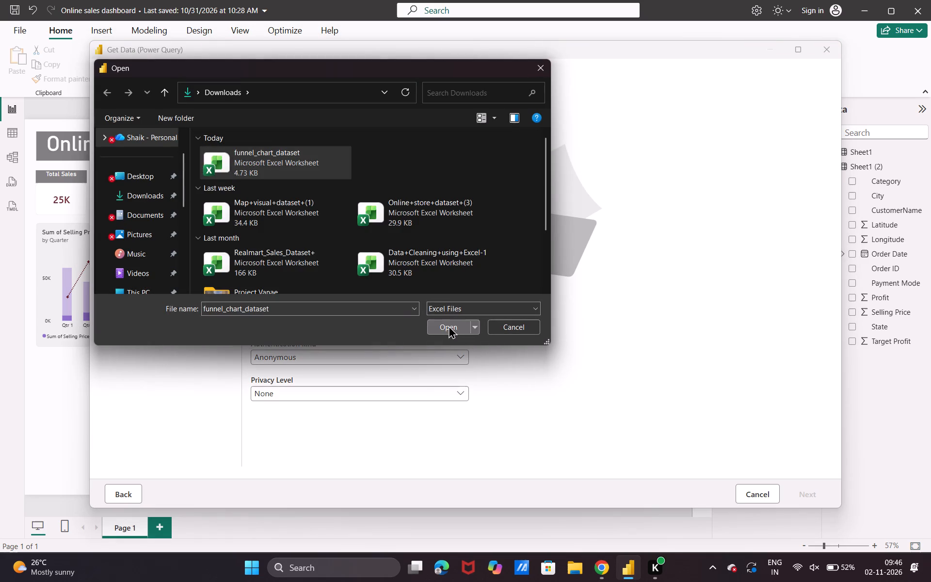
pyautogui.click(803, 498)
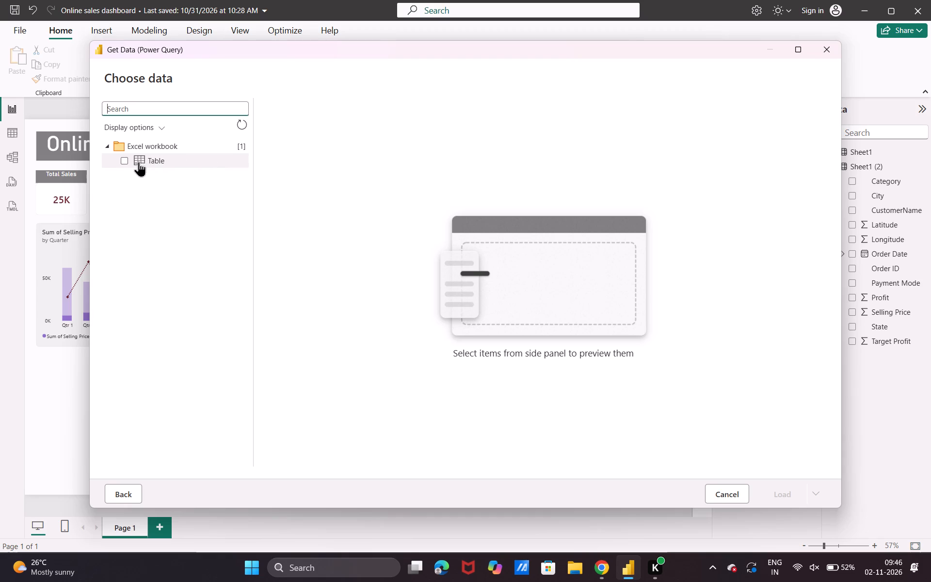
pyautogui.click(128, 162)
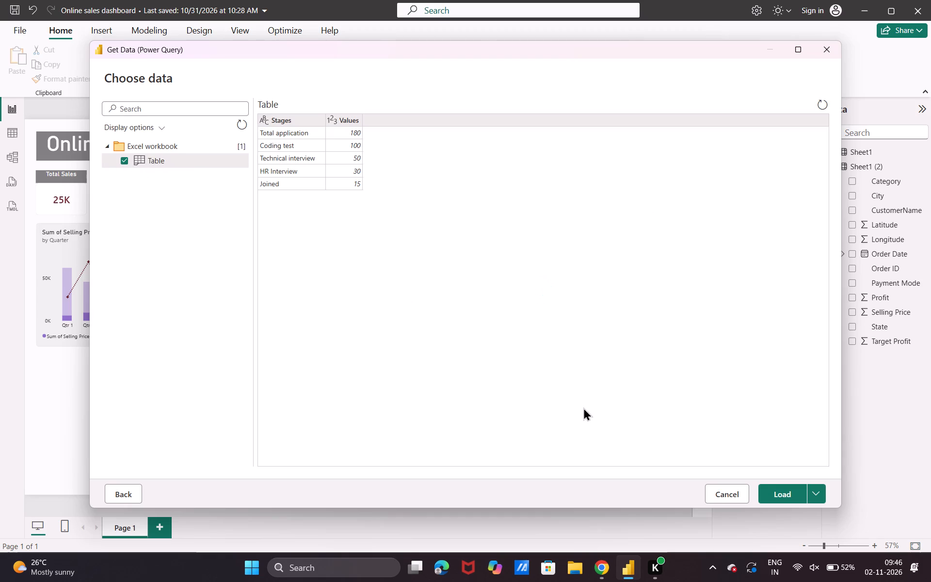
pyautogui.click(778, 501)
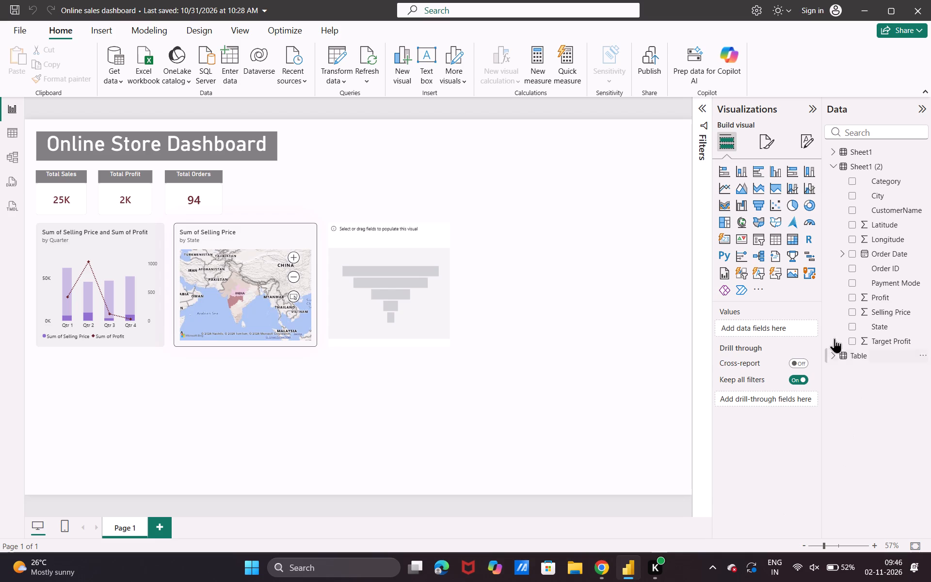
# Collapse the Sheet1 (2) fields, expand the imported Table's fields, and select the empty funnel chart.
pyautogui.click(838, 163)
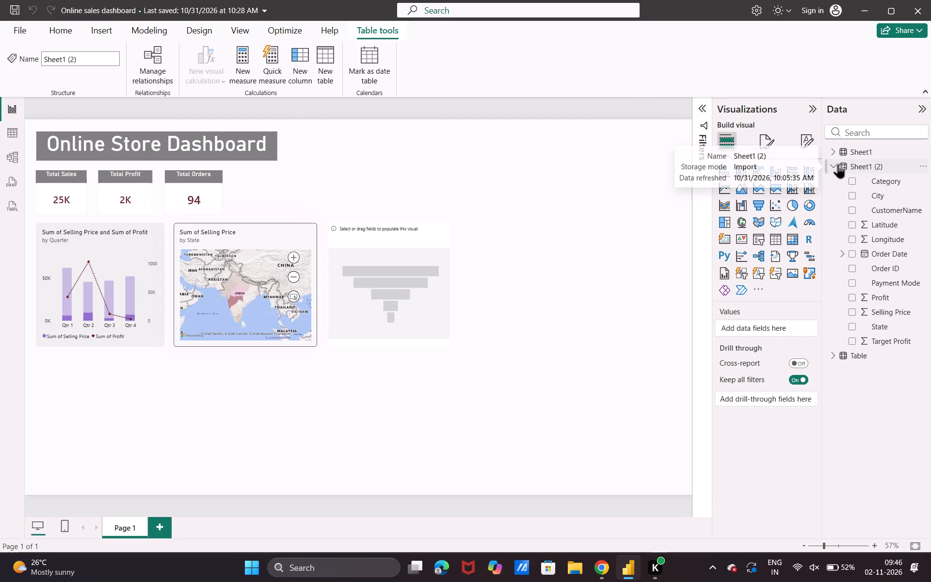
pyautogui.click(832, 149)
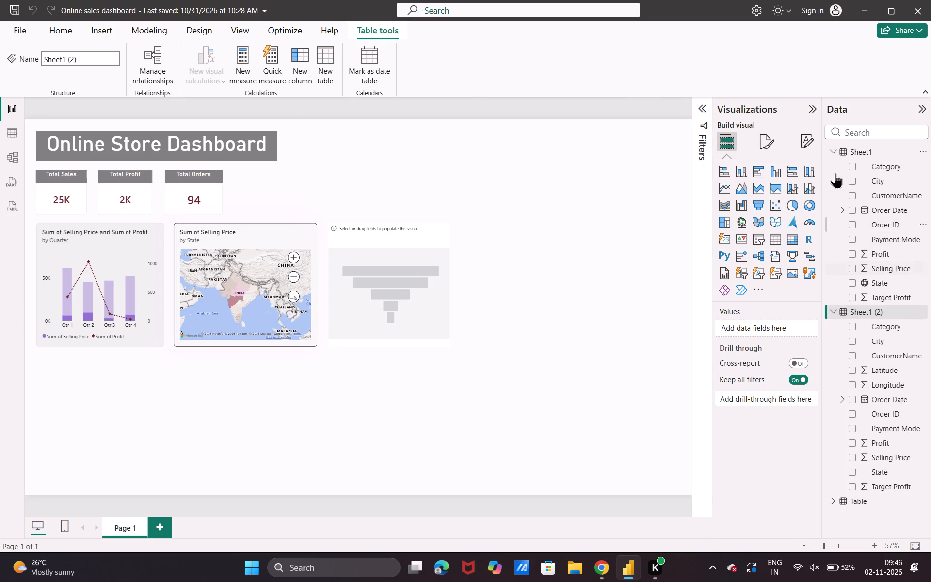
pyautogui.click(836, 149)
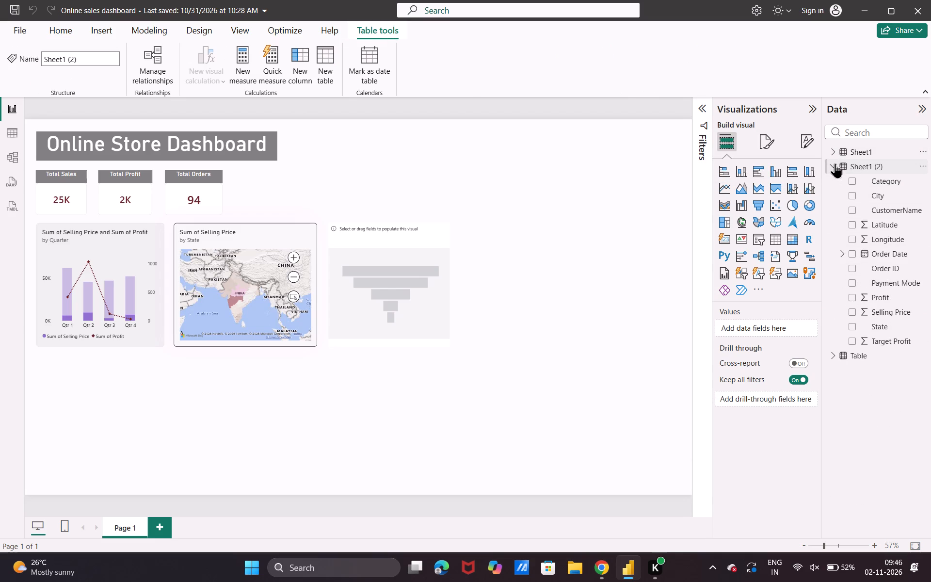
pyautogui.click(835, 163)
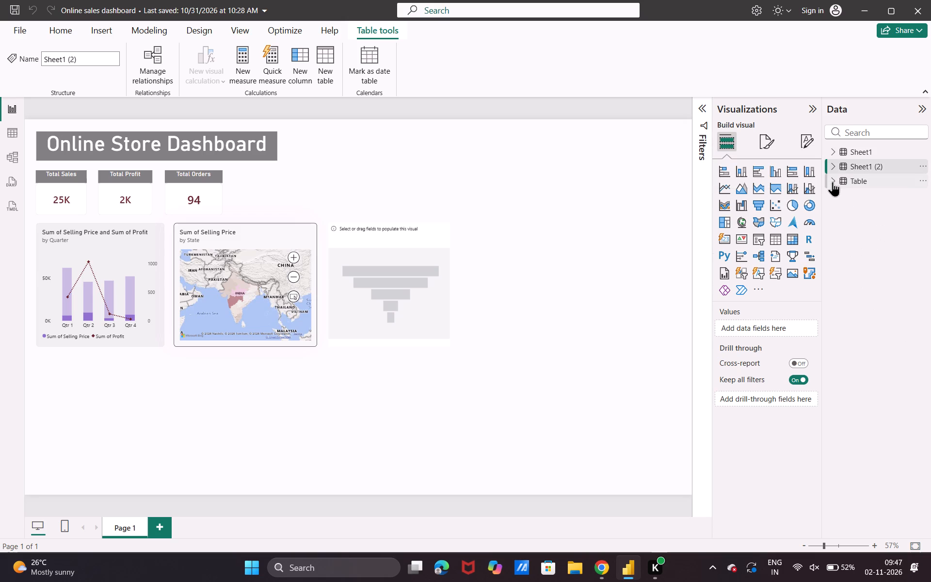
pyautogui.click(833, 181)
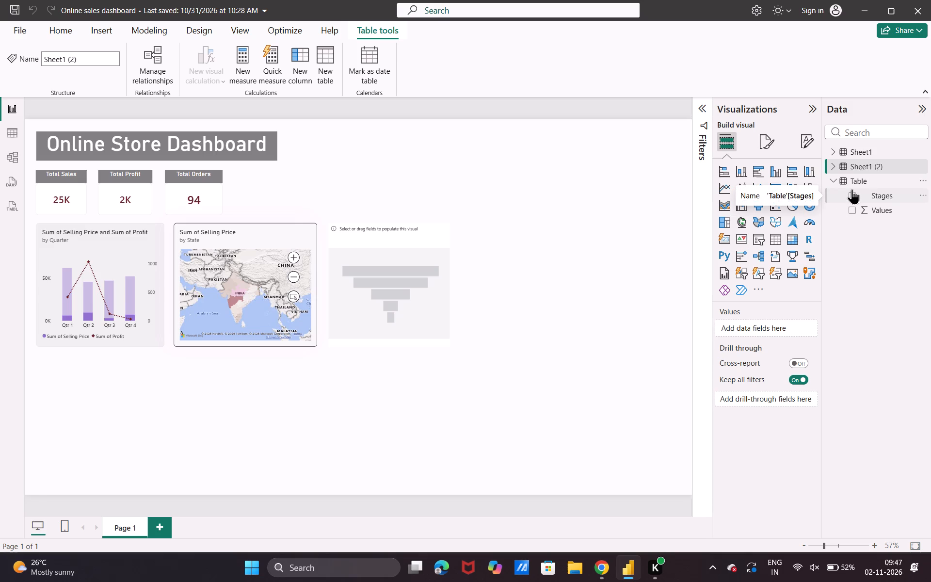
pyautogui.click(420, 287)
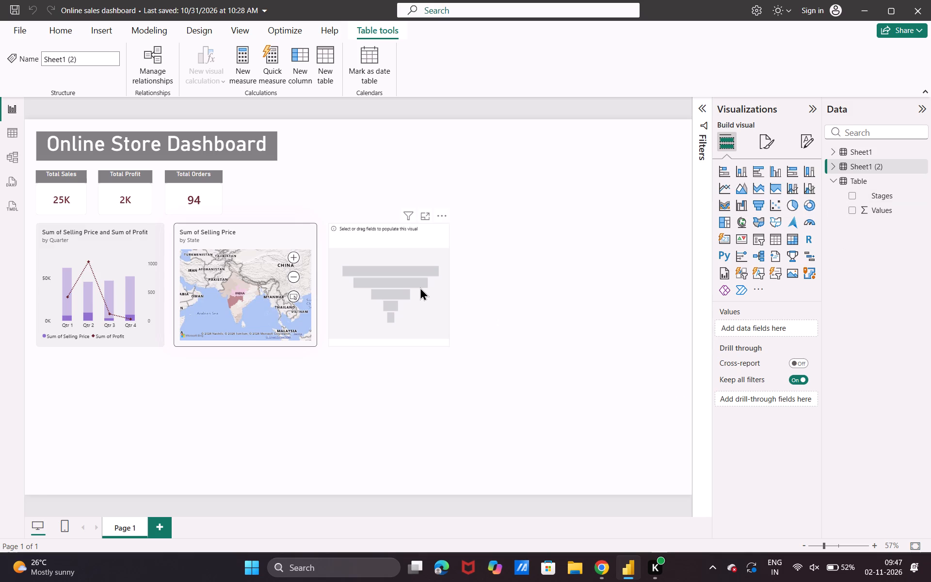
pyautogui.scroll(2, 719, 483)
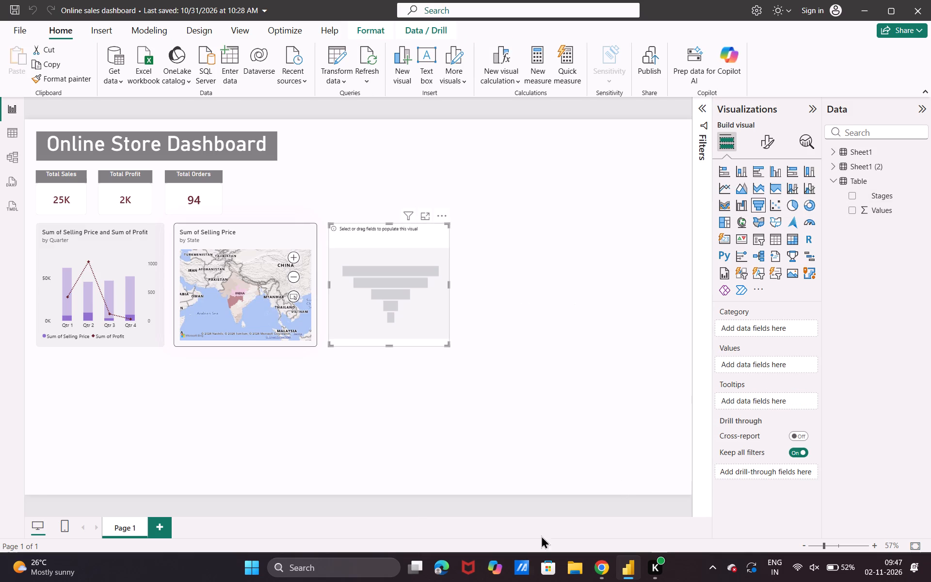
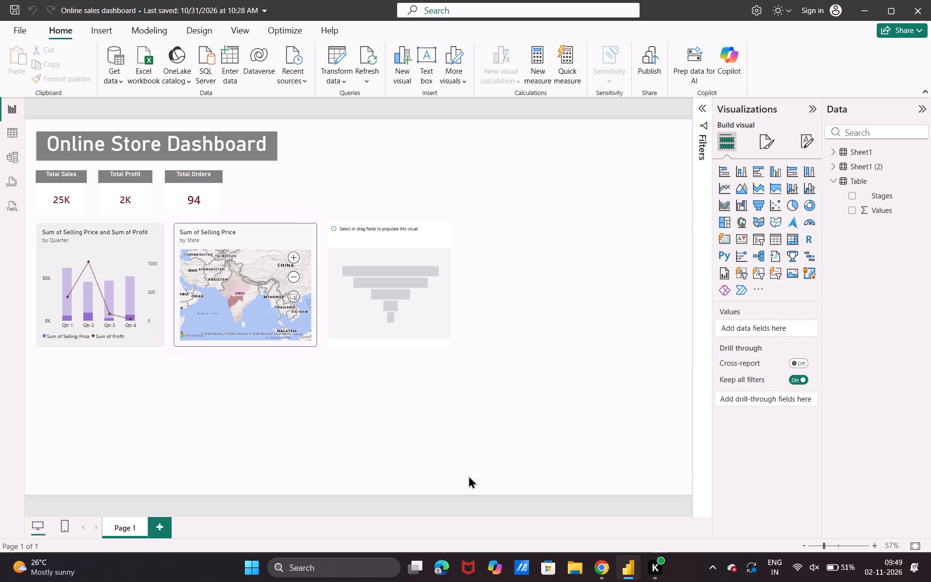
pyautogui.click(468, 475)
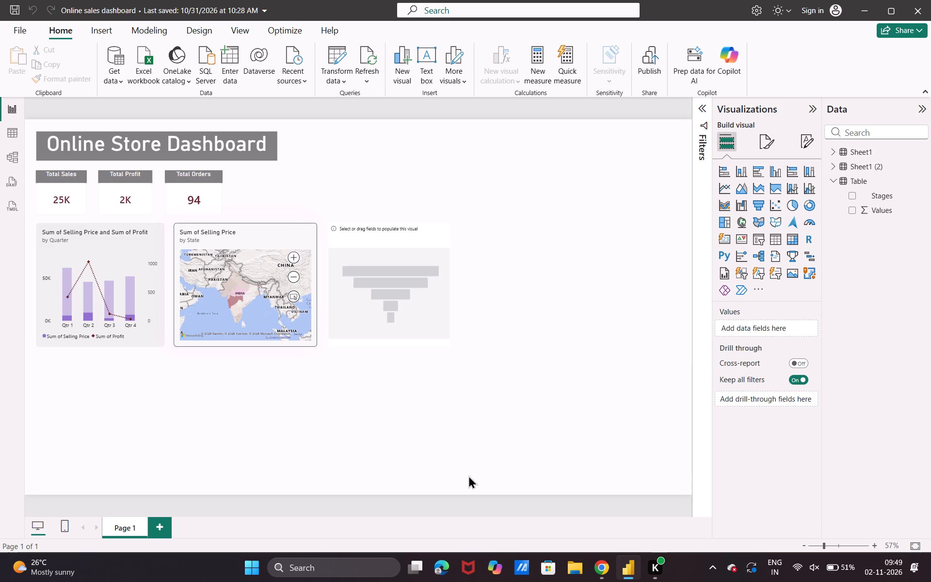
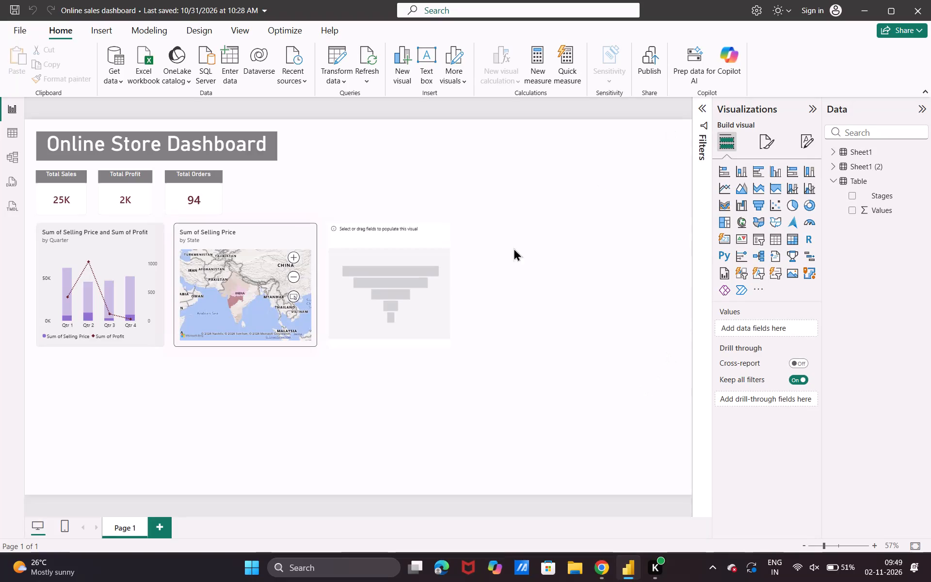
# Populate the empty funnel chart with Stages as the category and Values as the values.
pyautogui.click(386, 279)
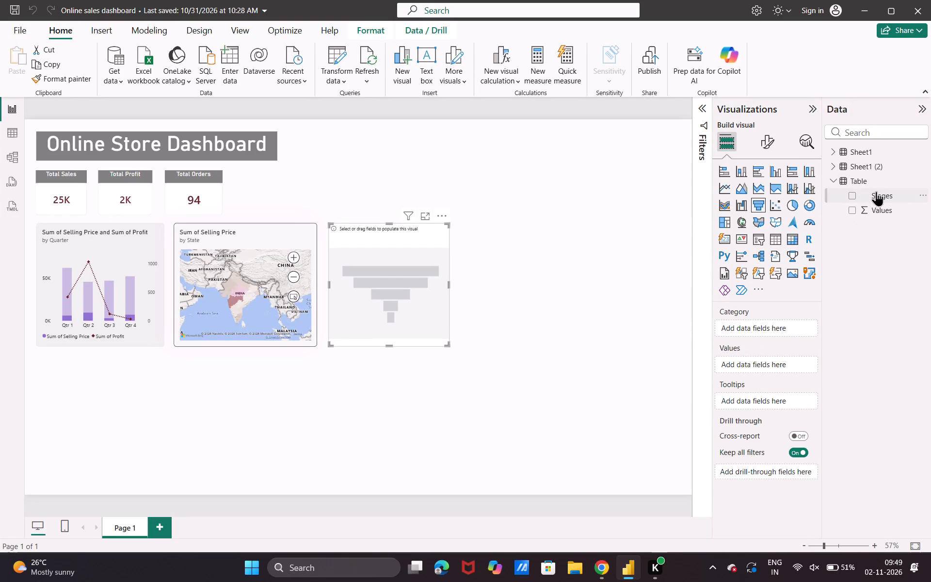
pyautogui.moveTo(876, 191); pyautogui.dragTo(761, 325)
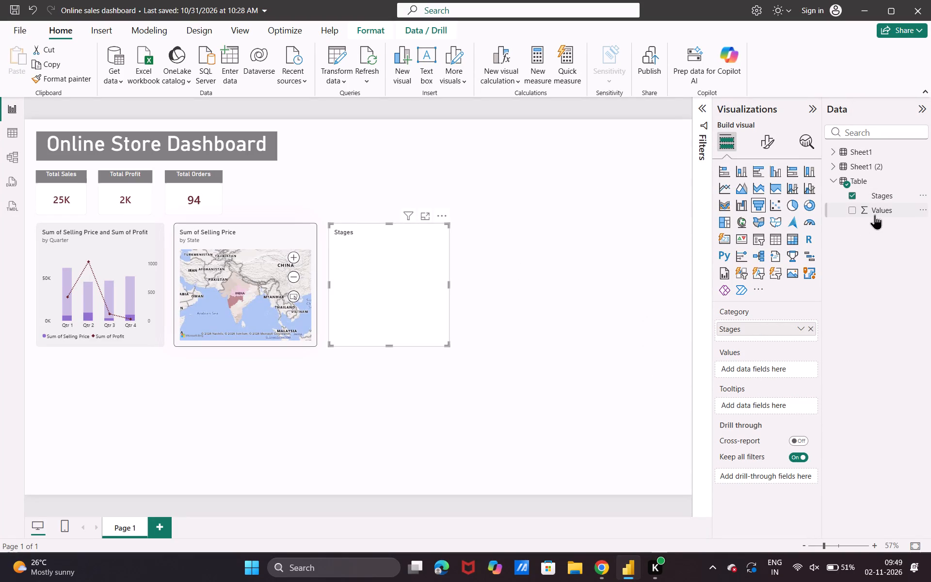
pyautogui.moveTo(883, 210); pyautogui.dragTo(772, 364)
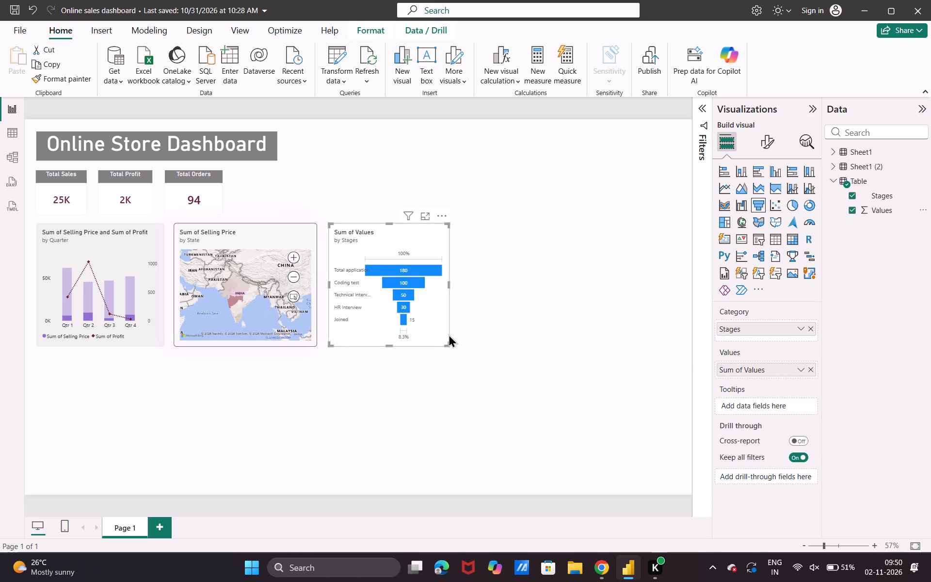
# Widen the funnel chart so the stage labels have more room, keeping its bottom edge level with the state map.
pyautogui.moveTo(449, 343); pyautogui.dragTo(499, 353)
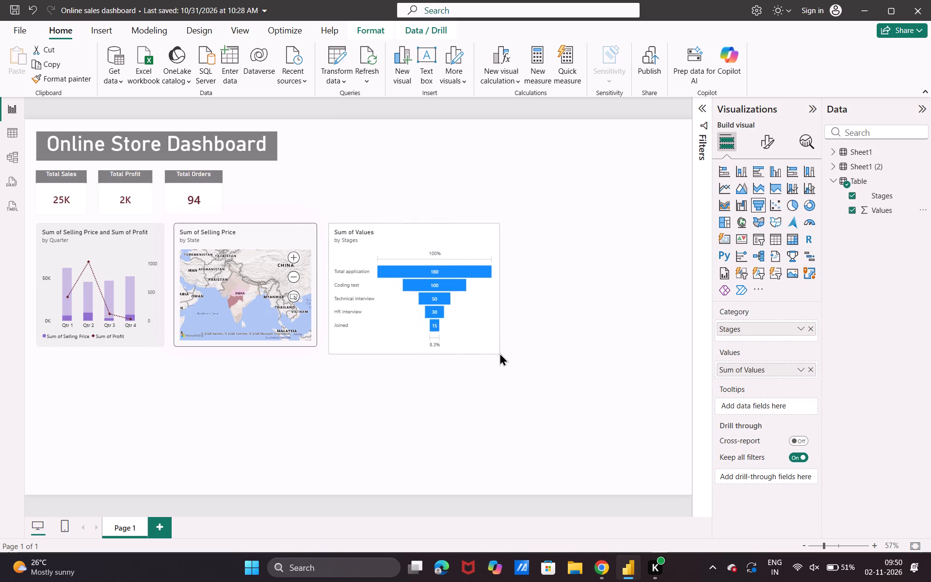
pyautogui.moveTo(499, 353); pyautogui.dragTo(487, 341)
pyautogui.click(543, 369)
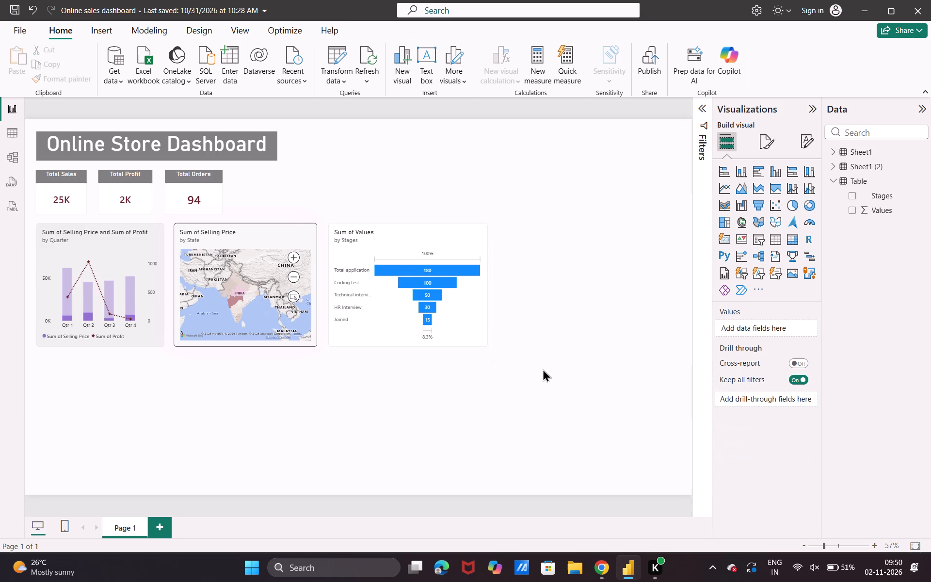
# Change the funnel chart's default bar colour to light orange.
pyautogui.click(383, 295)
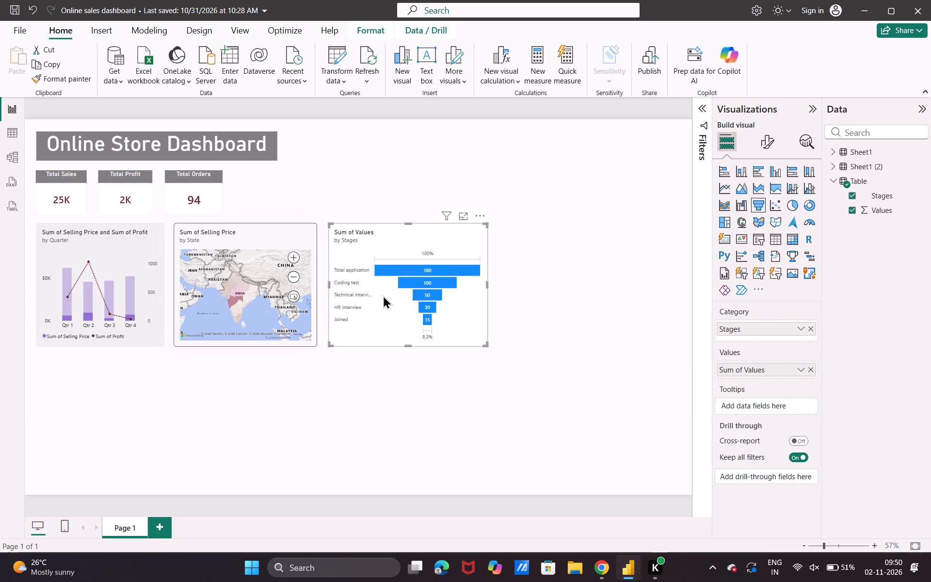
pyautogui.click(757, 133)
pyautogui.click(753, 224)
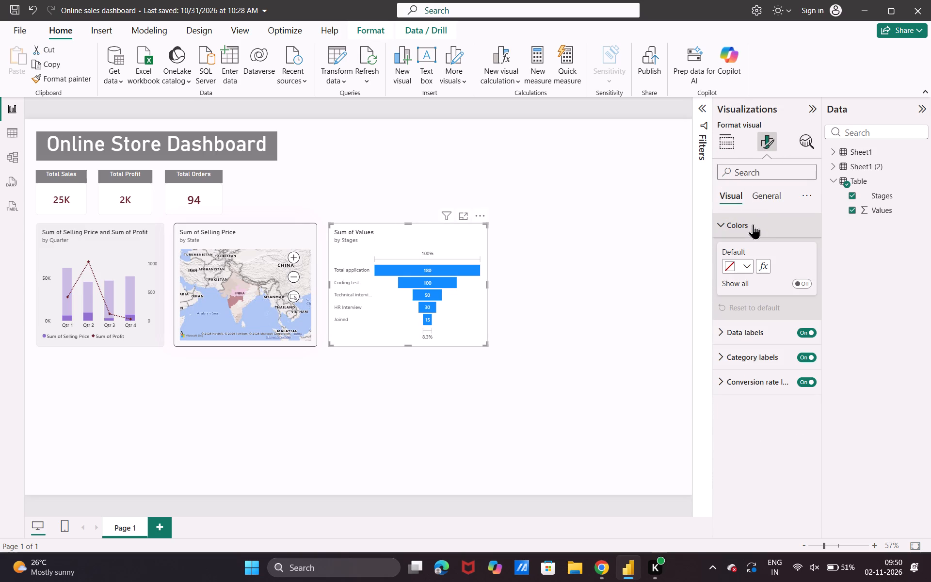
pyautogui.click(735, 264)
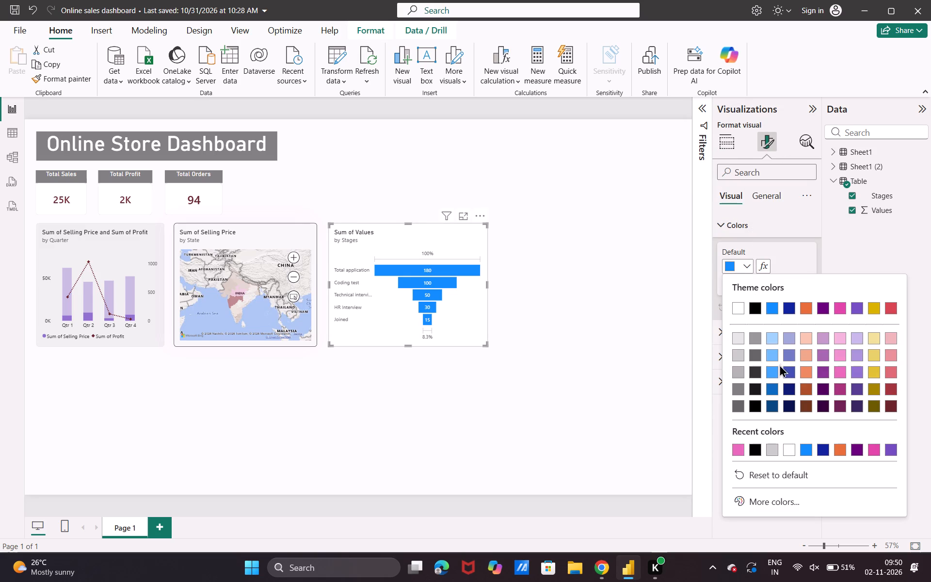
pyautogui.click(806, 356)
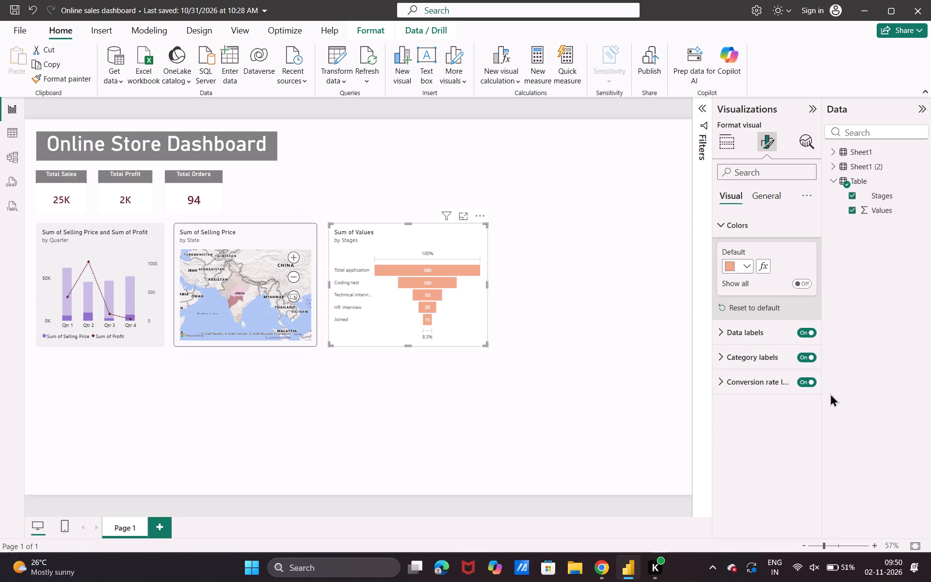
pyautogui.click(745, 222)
# Give the funnel chart a light grey background with 84% transparency, matching the neighbouring quarterly chart.
pyautogui.click(765, 194)
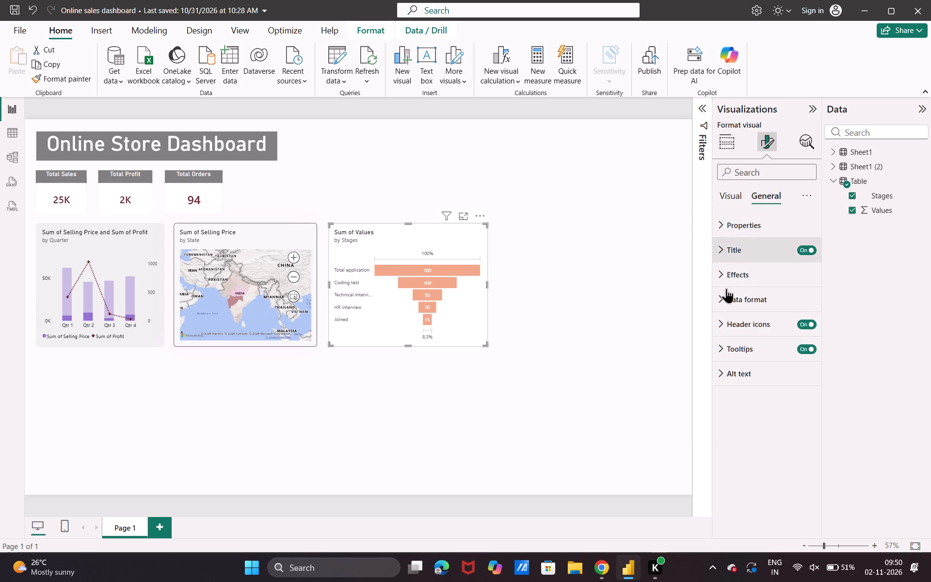
pyautogui.scroll(1, 759, 369)
pyautogui.click(772, 272)
pyautogui.click(772, 272)
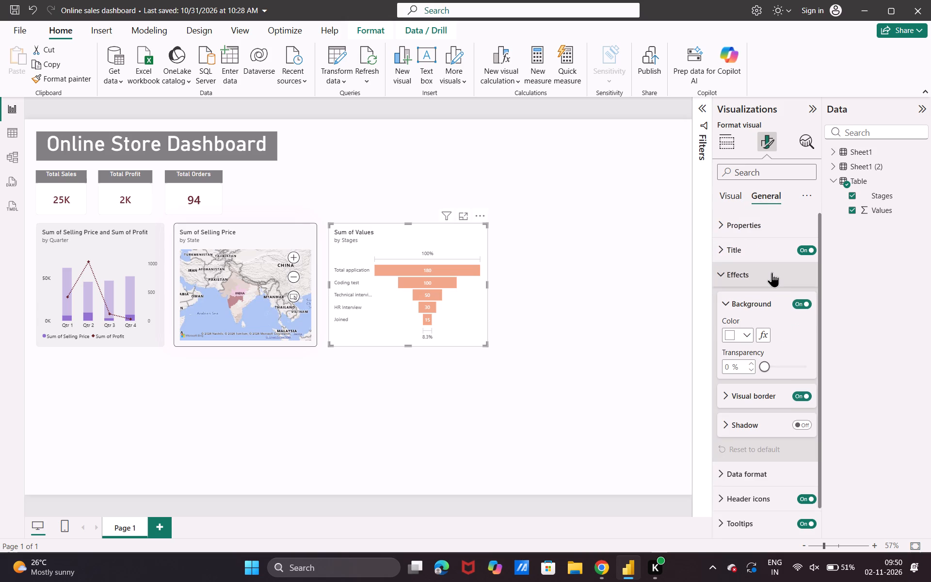
pyautogui.click(772, 272)
pyautogui.click(772, 272)
pyautogui.click(772, 272)
pyautogui.click(731, 335)
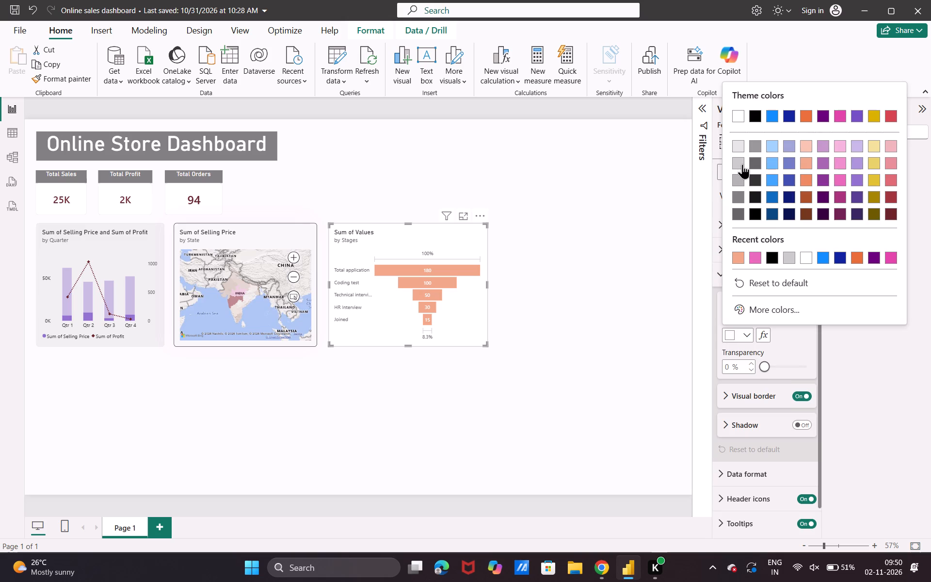
pyautogui.click(742, 164)
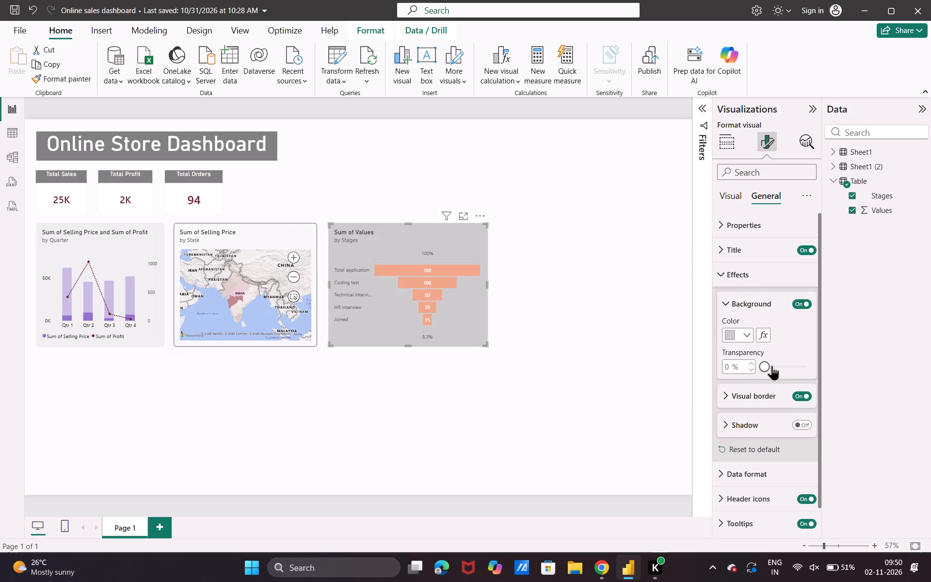
pyautogui.click(781, 366)
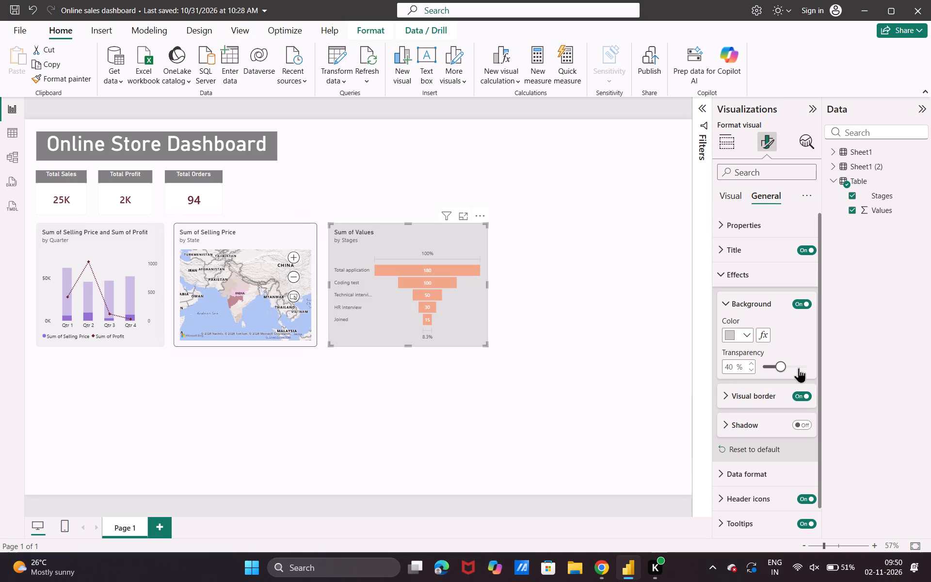
pyautogui.click(799, 368)
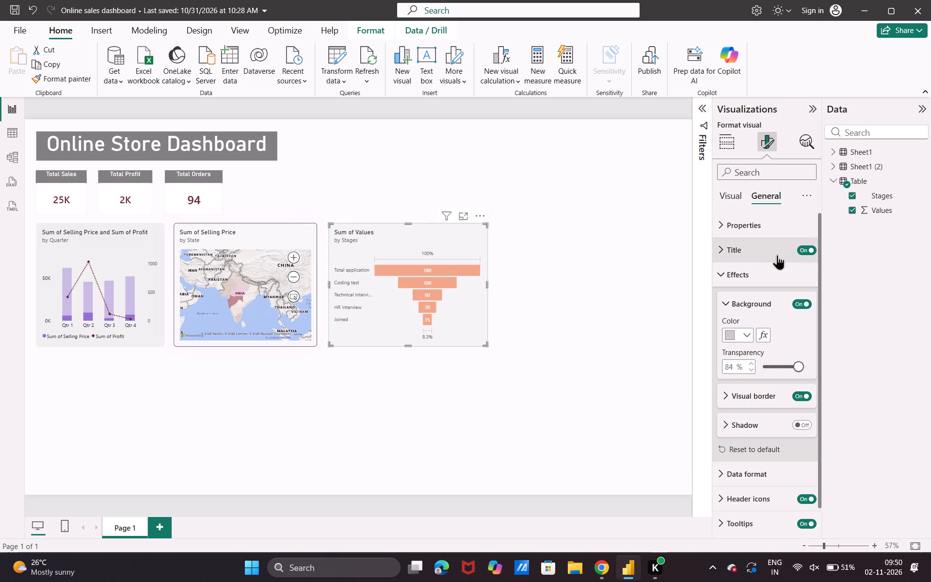
pyautogui.click(739, 277)
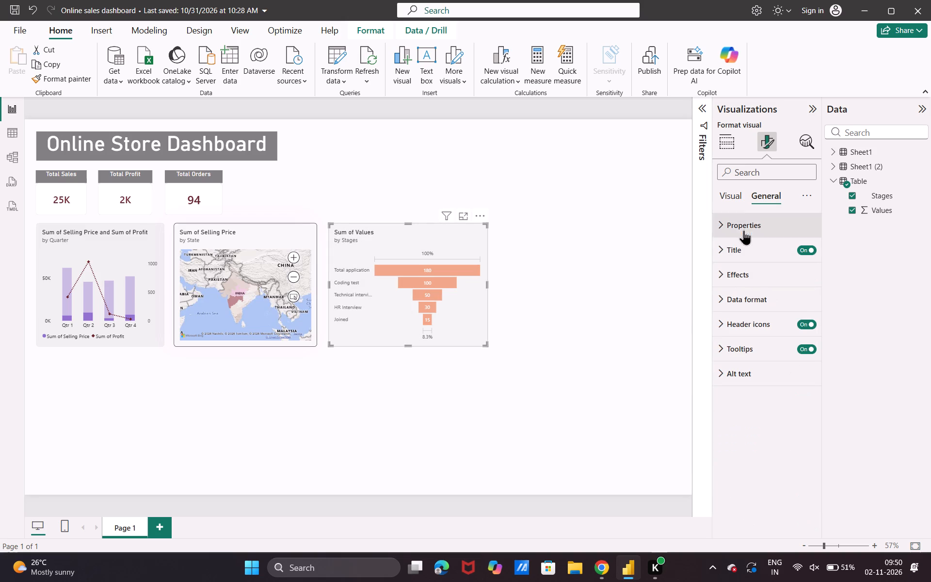
# Try a stronger orange and a dark red for the funnel bars, and settle on a lighter pinkish red.
pyautogui.click(739, 203)
pyautogui.click(748, 228)
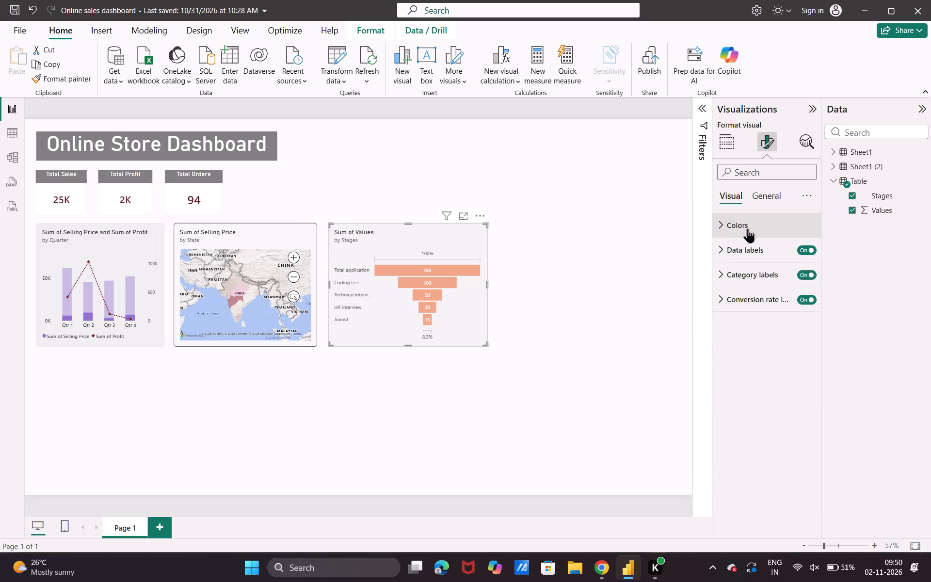
pyautogui.click(730, 263)
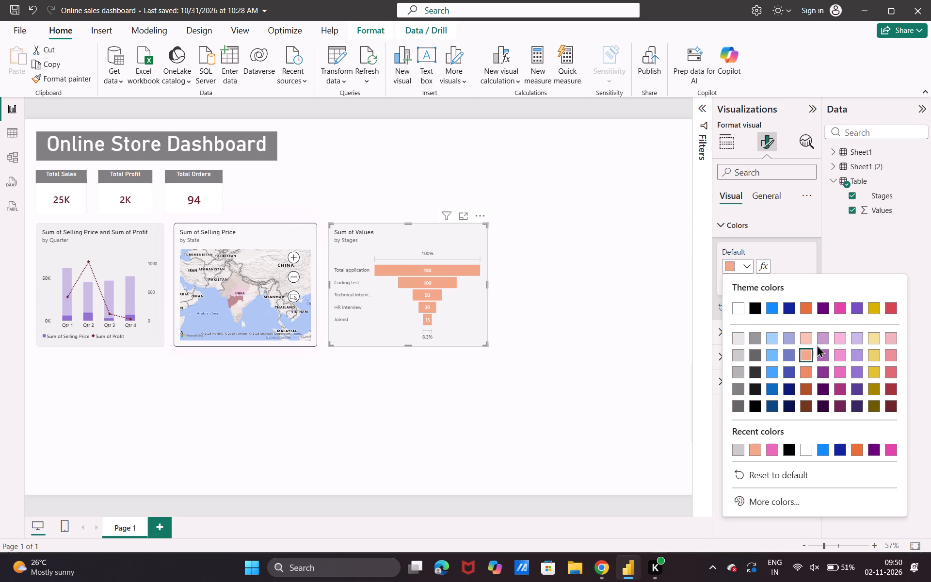
pyautogui.click(808, 373)
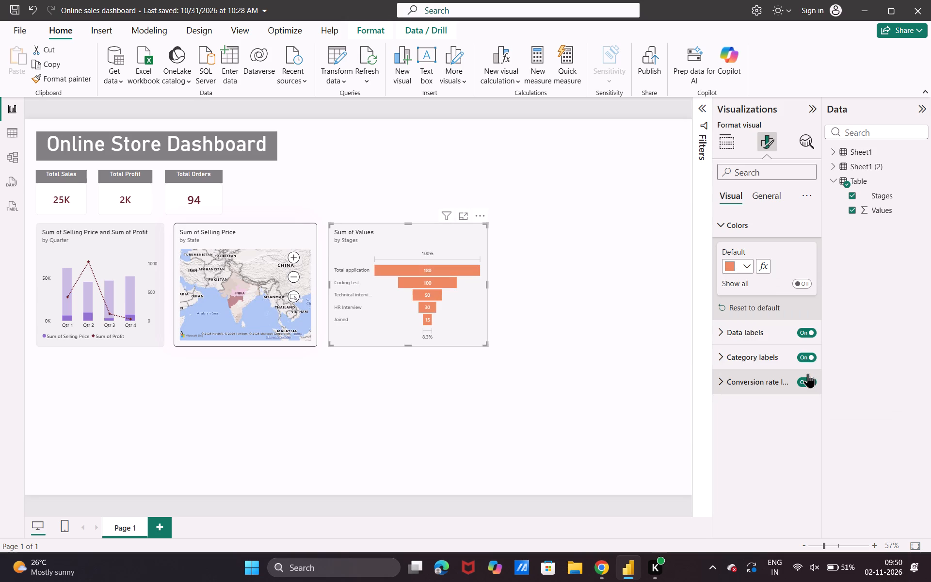
pyautogui.click(735, 263)
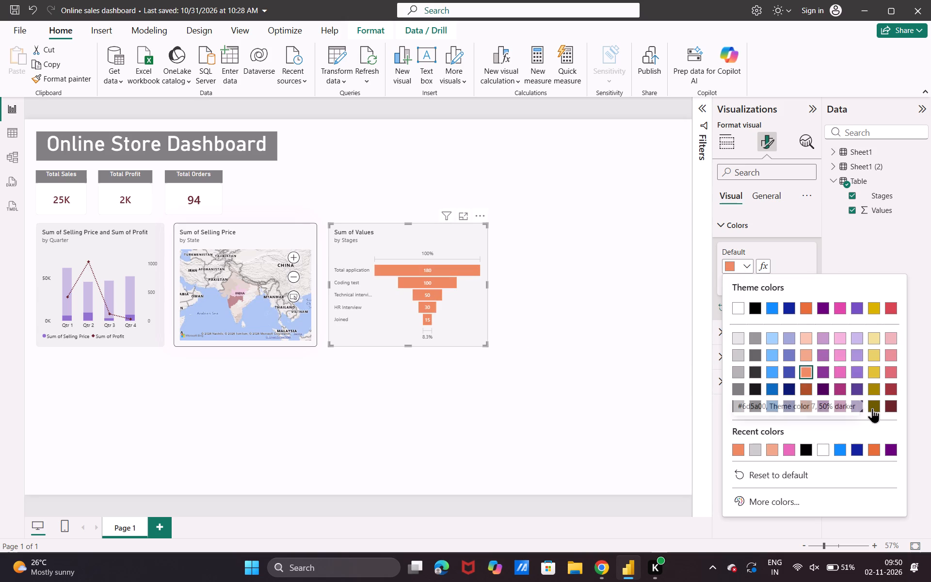
pyautogui.click(888, 388)
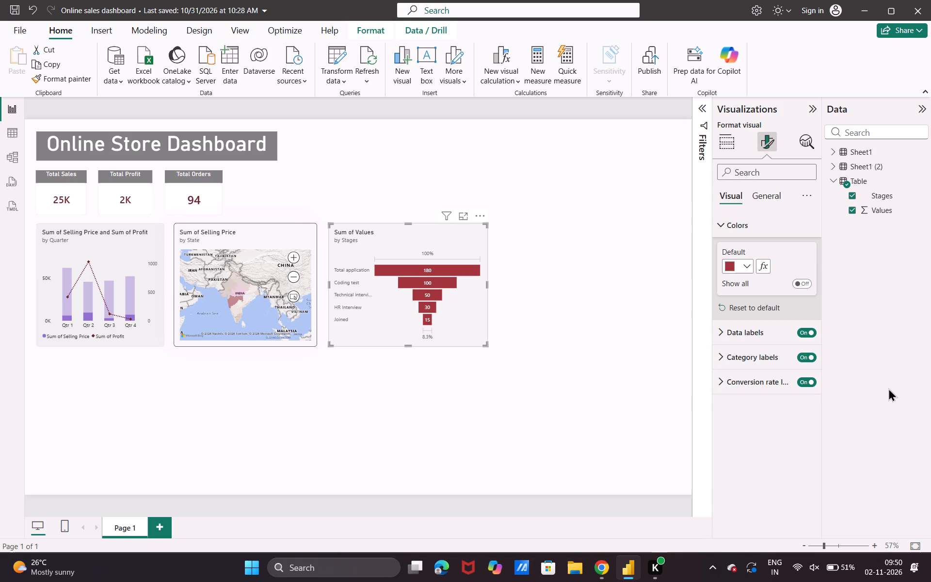
pyautogui.click(732, 268)
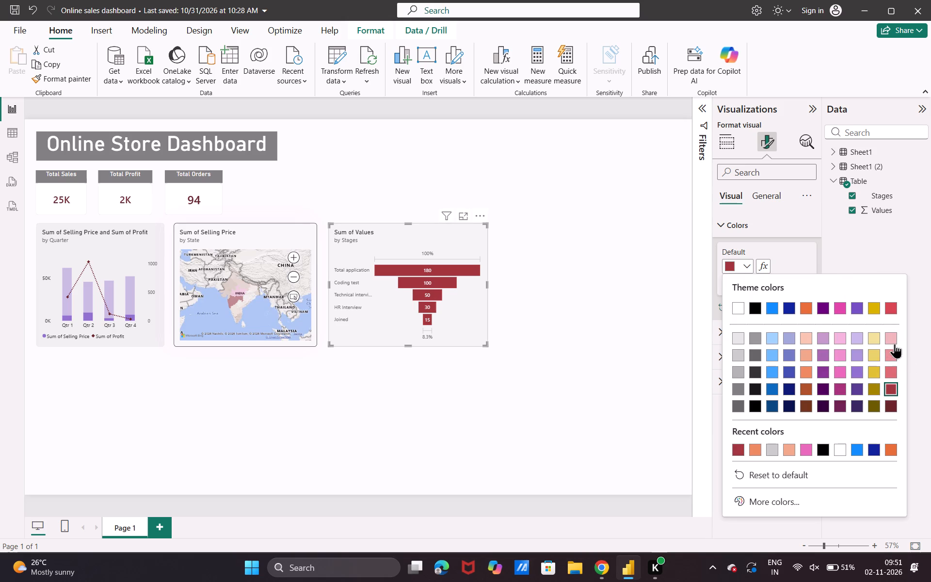
pyautogui.click(891, 369)
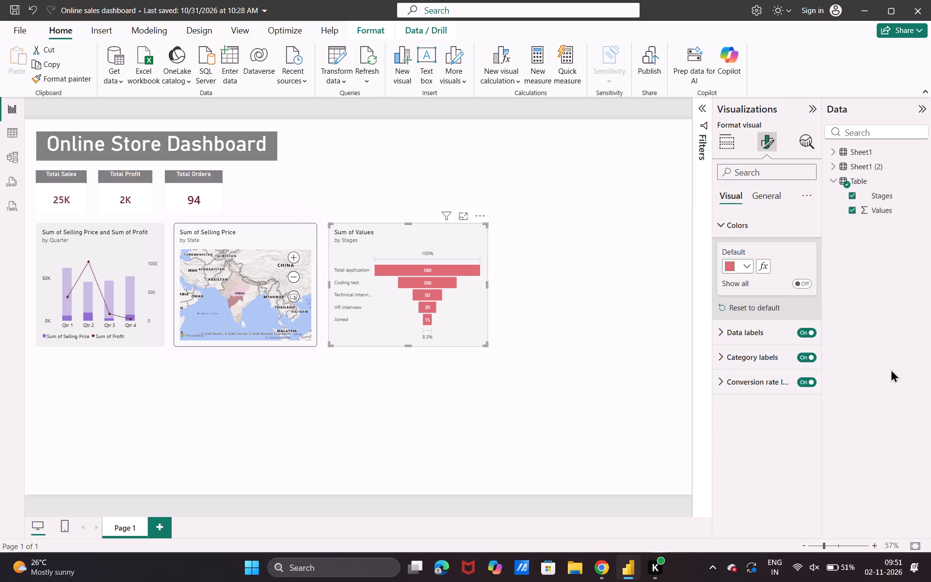
# Turn on Show all for the funnel chart's colours to expose a colour setting for each stage.
pyautogui.click(799, 282)
pyautogui.scroll(-2, 762, 397)
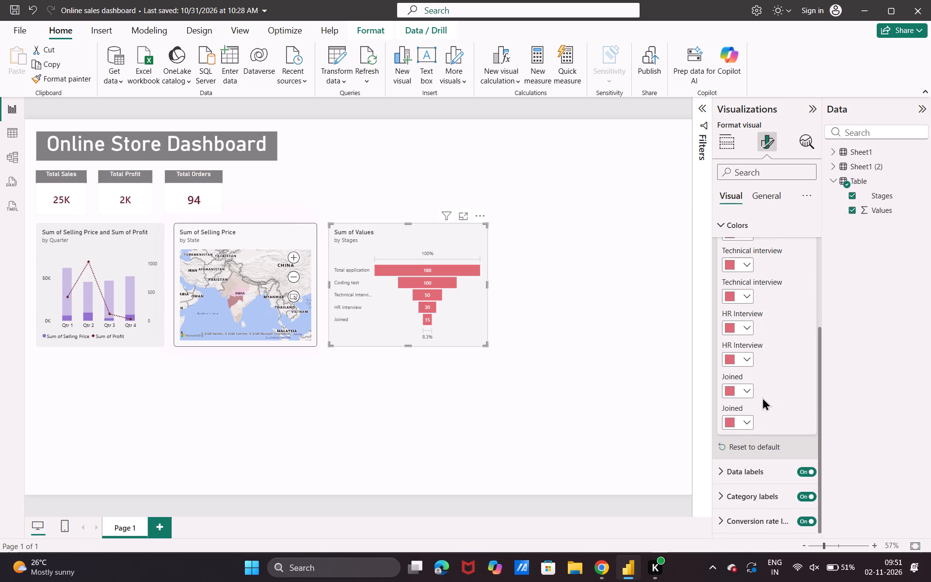
pyautogui.scroll(3, 764, 357)
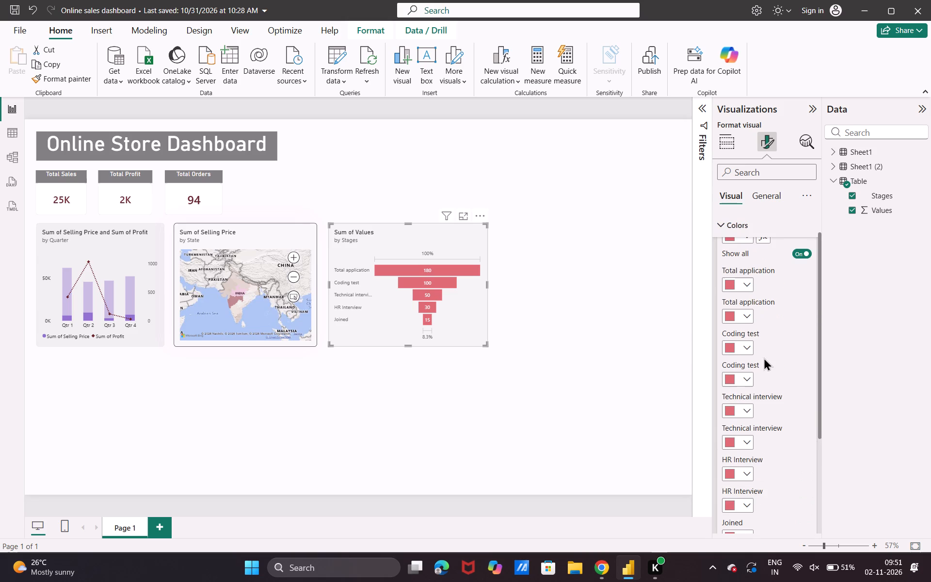
pyautogui.click(734, 263)
pyautogui.click(734, 263)
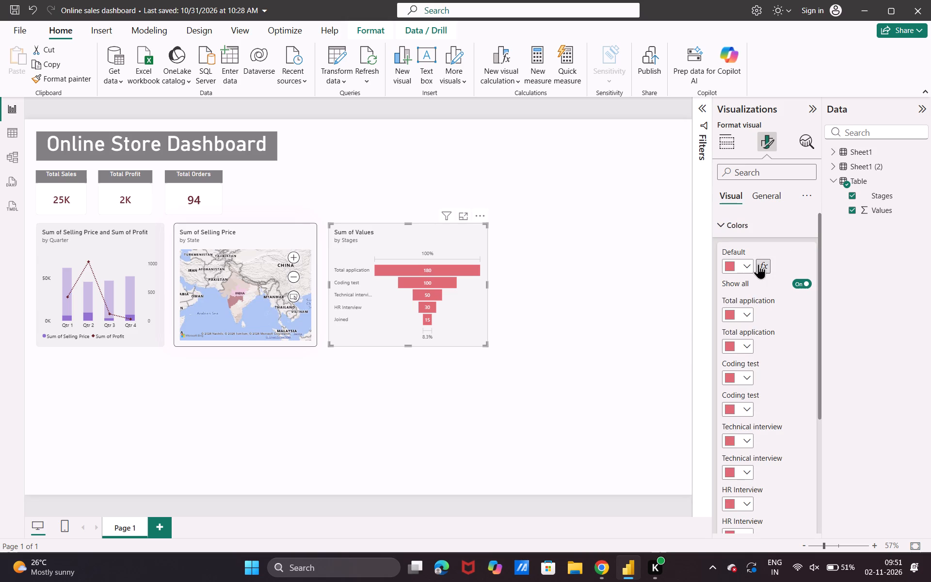
# Base the funnel chart's default bar colour on a Gradient format style driven by Sum of Values.
pyautogui.click(761, 263)
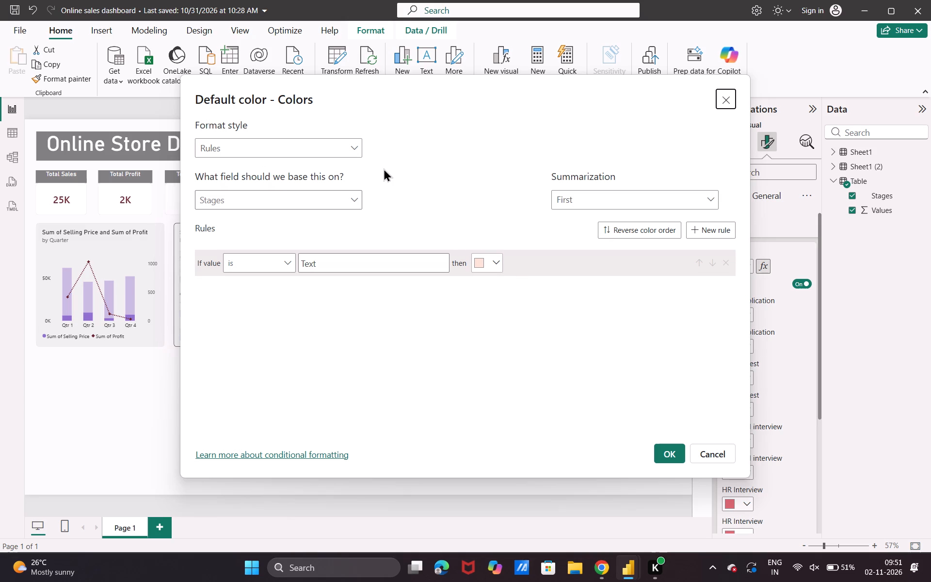
pyautogui.scroll(1, 384, 168)
pyautogui.click(347, 151)
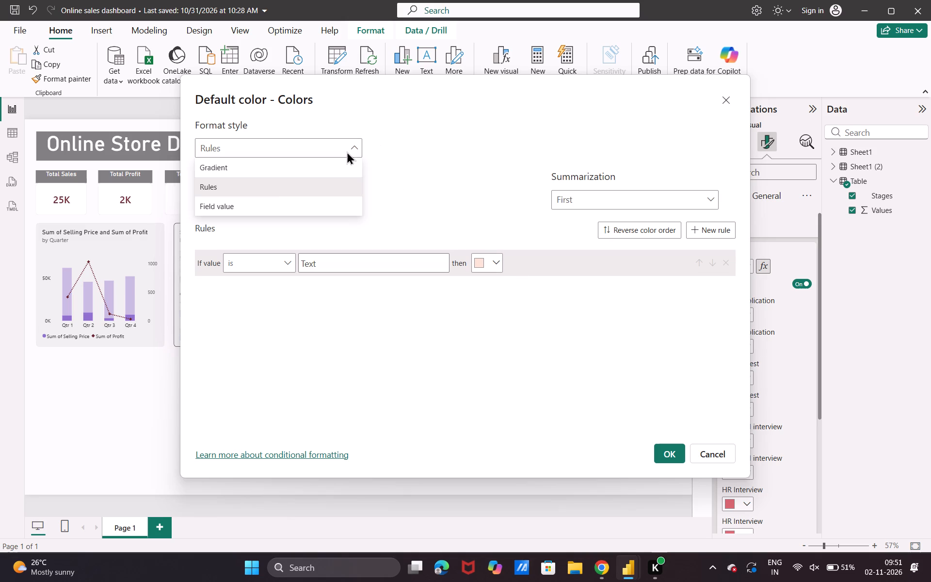
pyautogui.click(293, 173)
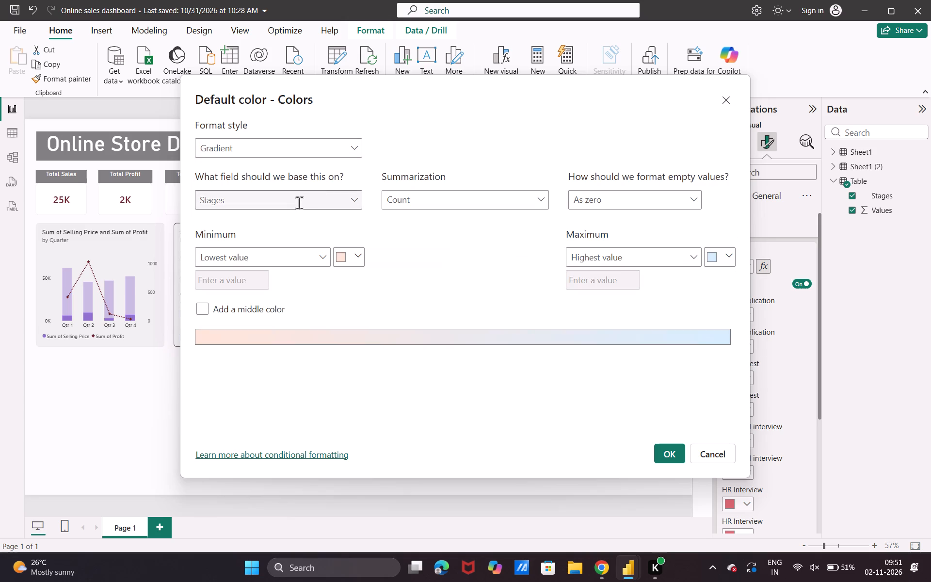
pyautogui.click(299, 203)
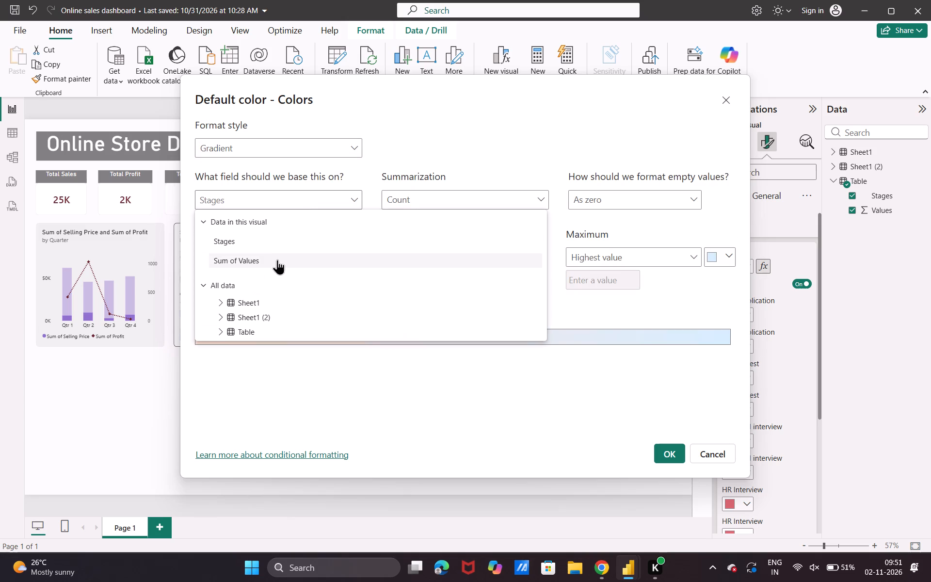
pyautogui.click(277, 259)
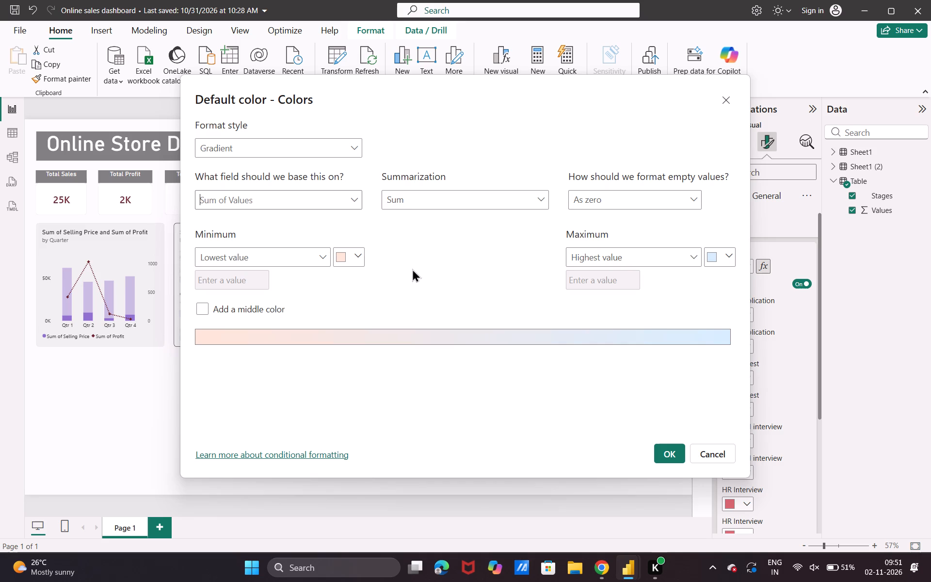
# Apply gradient colours of orange for the lowest value, pink #e68f96 for an added middle value, and dark magenta #a8337d for the highest.
pyautogui.click(341, 258)
pyautogui.click(419, 329)
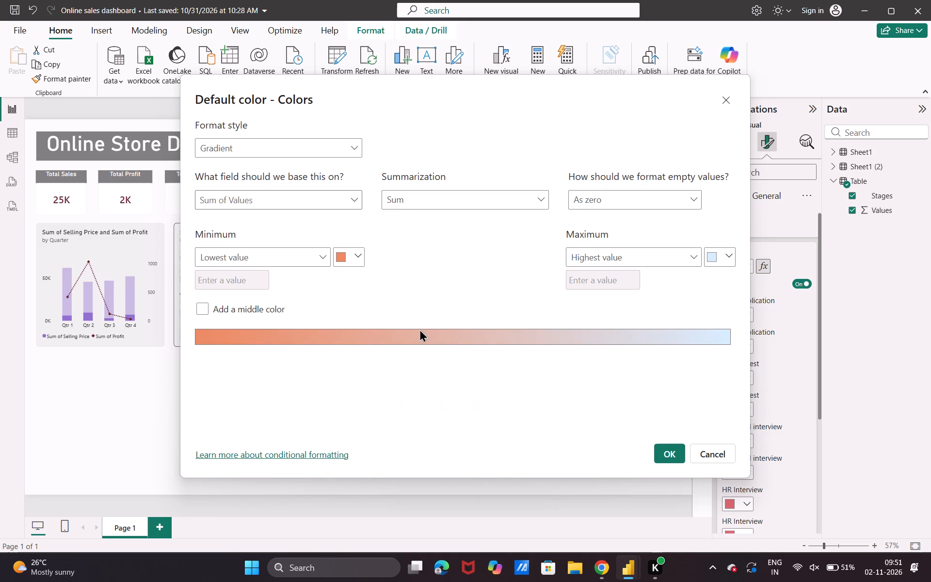
pyautogui.click(715, 256)
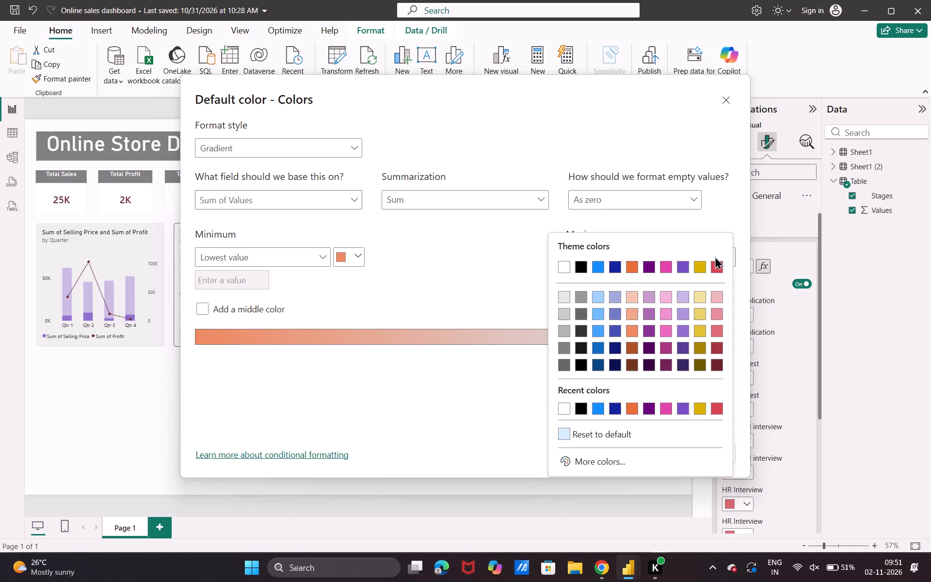
pyautogui.click(669, 351)
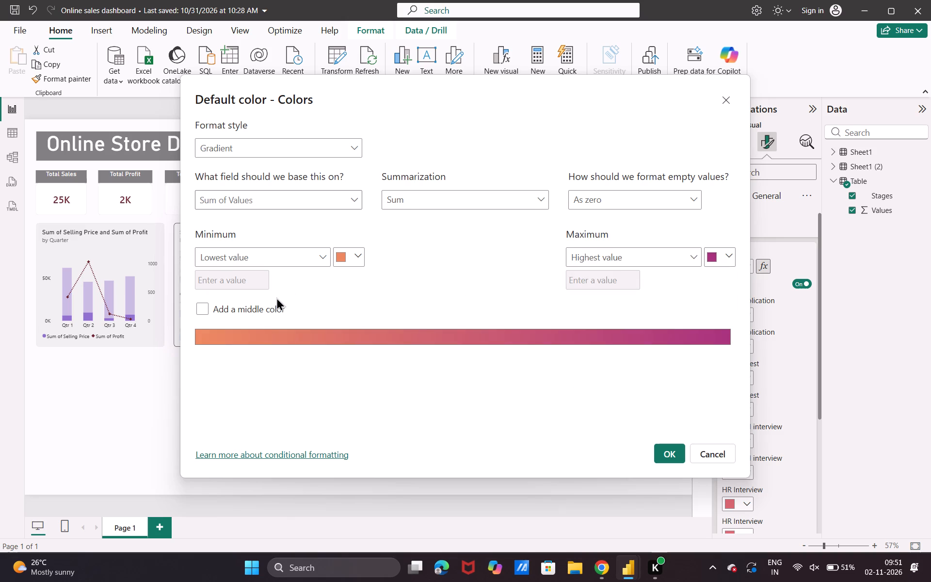
pyautogui.click(267, 305)
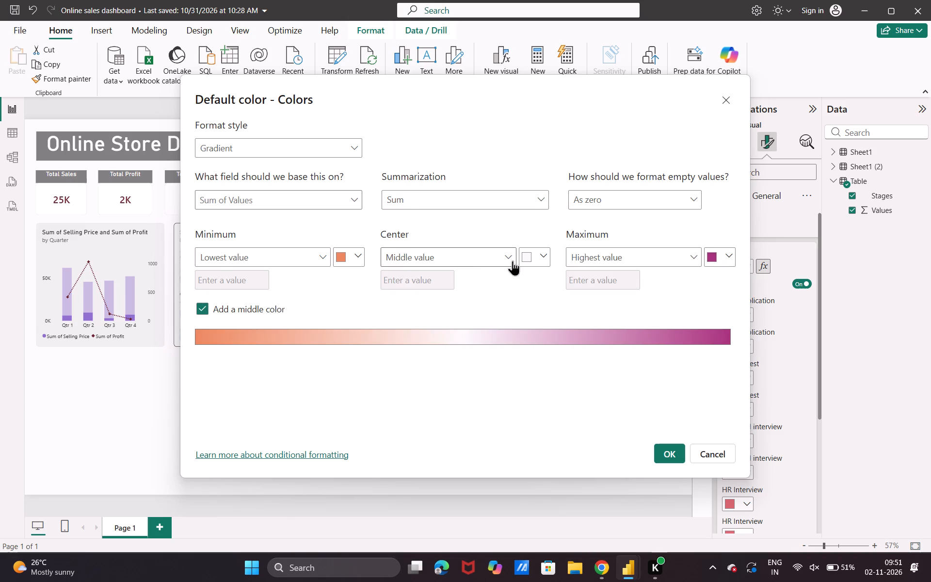
pyautogui.click(526, 254)
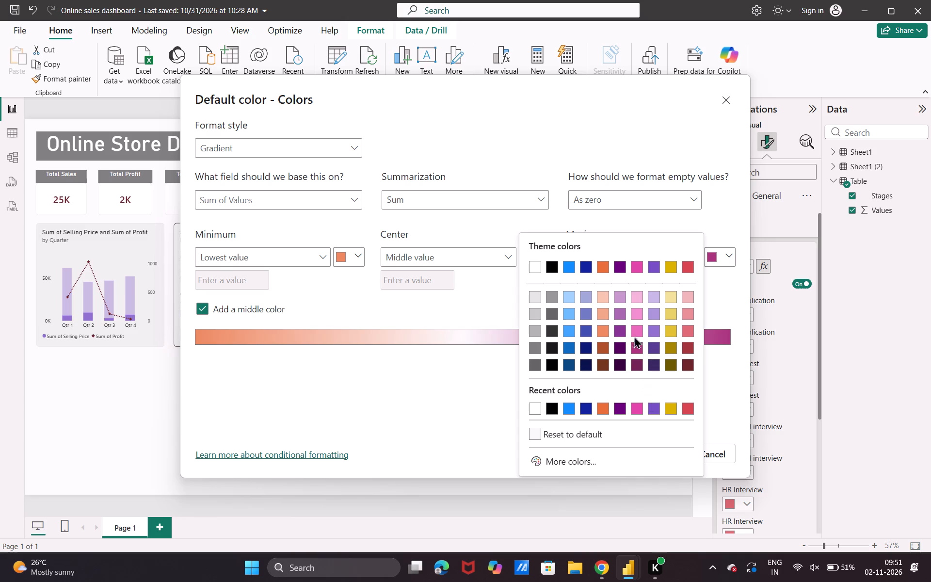
pyautogui.click(692, 315)
pyautogui.click(671, 453)
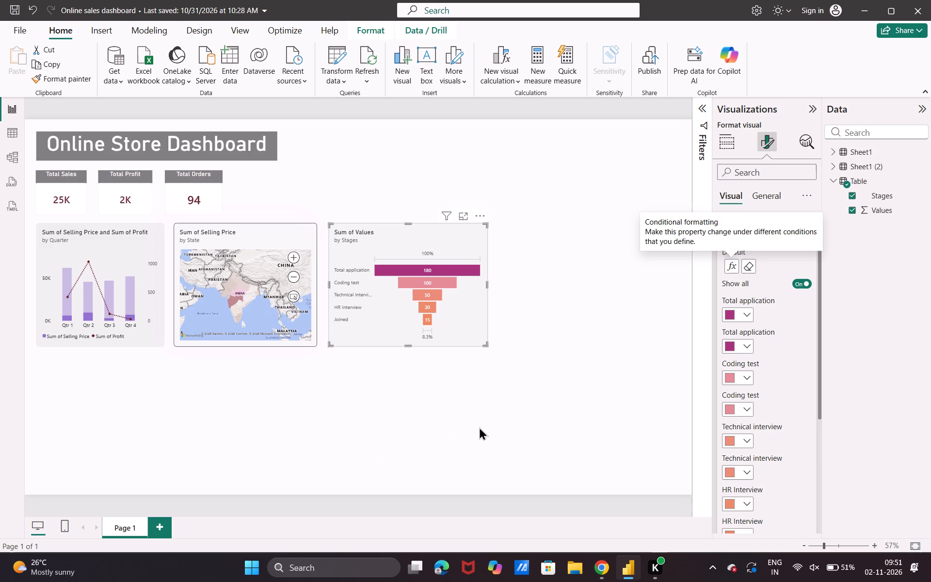
pyautogui.click(479, 427)
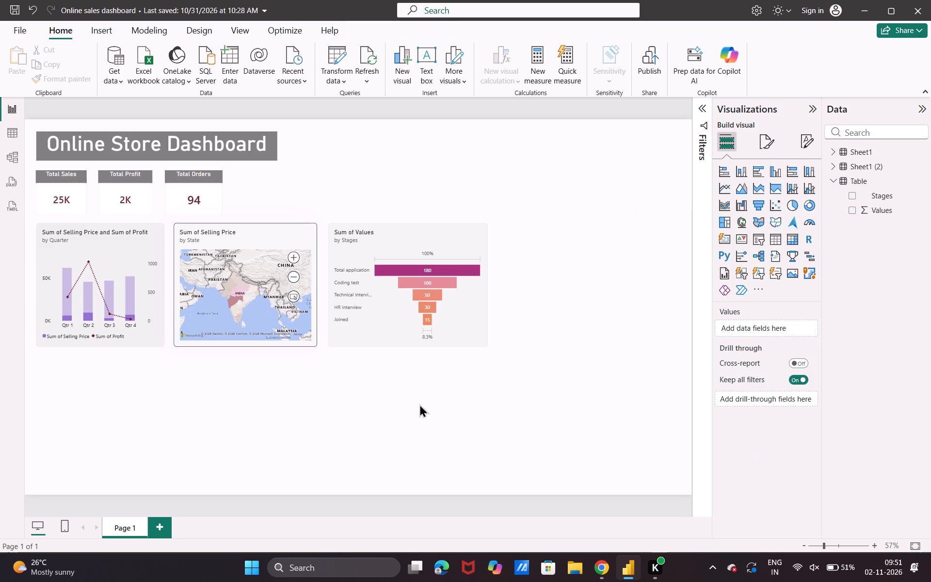
pyautogui.click(419, 404)
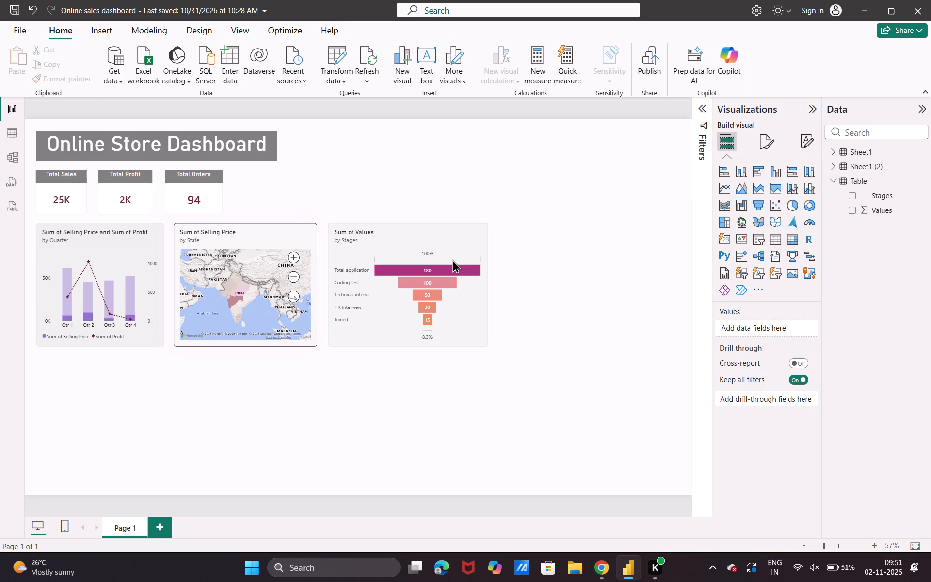
# Give the funnel chart a black visual border with 14 px rounded corners.
pyautogui.click(452, 259)
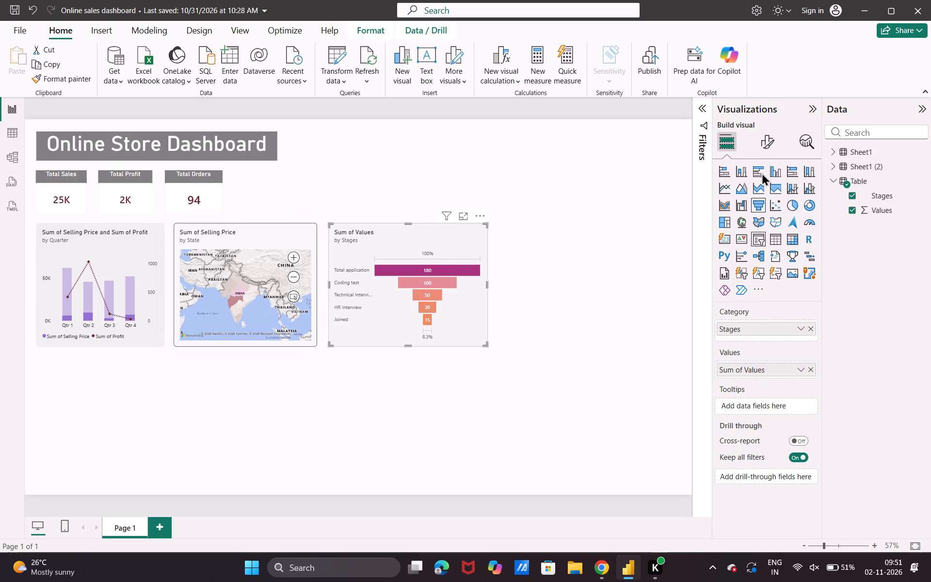
pyautogui.click(767, 136)
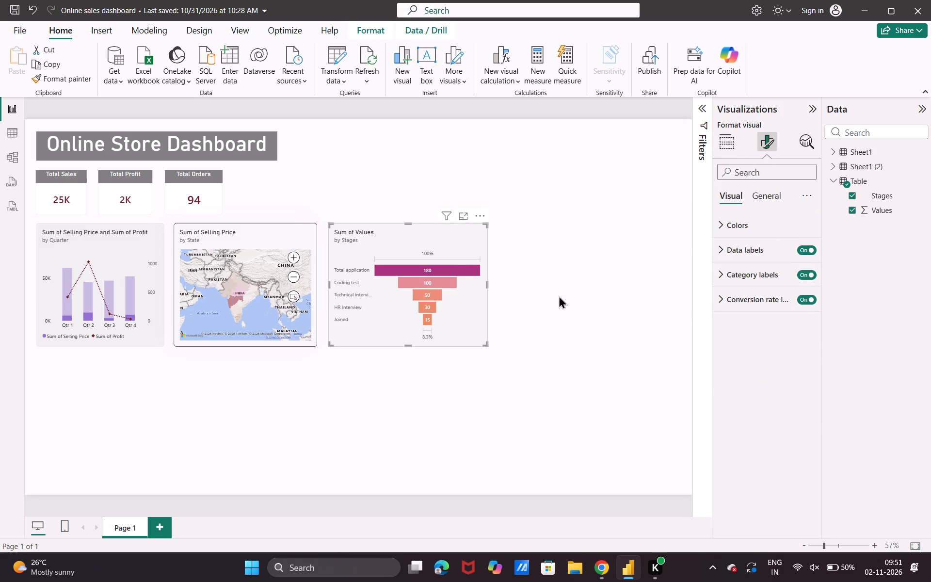
pyautogui.click(738, 235)
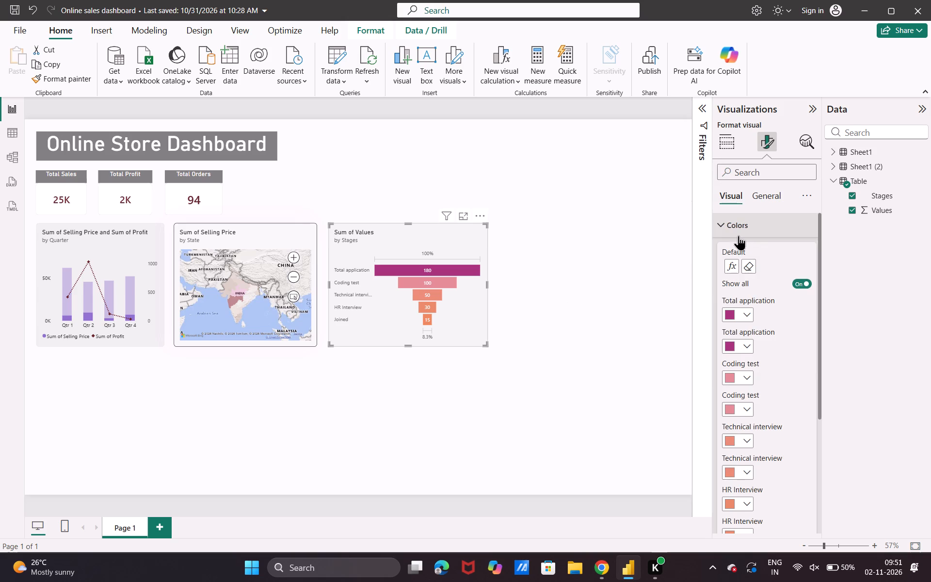
pyautogui.click(760, 237)
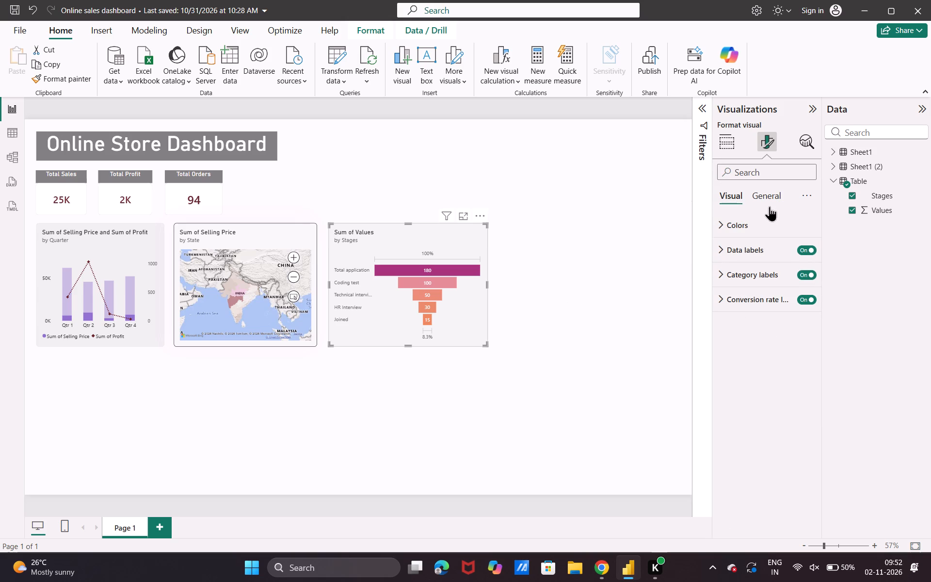
pyautogui.click(773, 200)
pyautogui.click(777, 267)
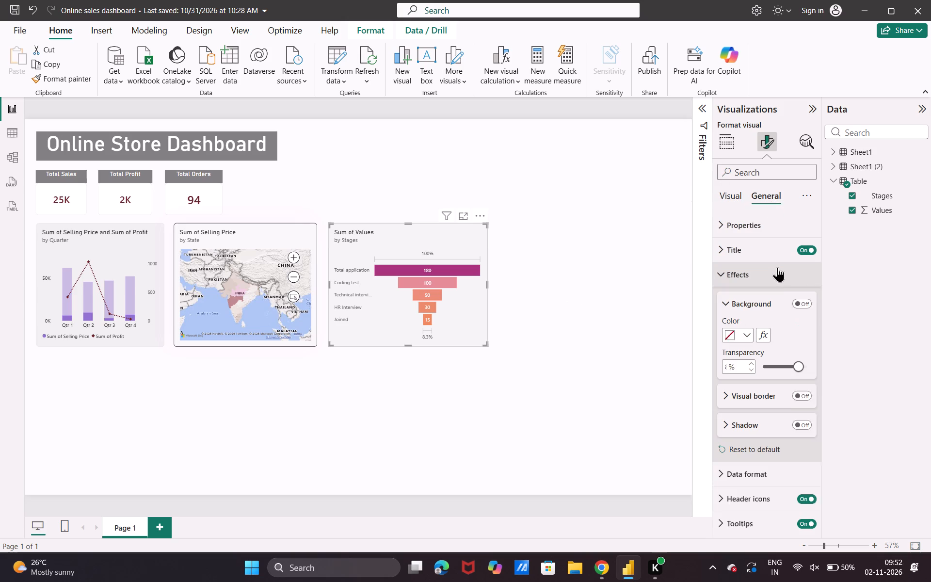
pyautogui.scroll(-1, 750, 359)
pyautogui.moveTo(754, 380); pyautogui.dragTo(768, 364)
pyautogui.click(768, 364)
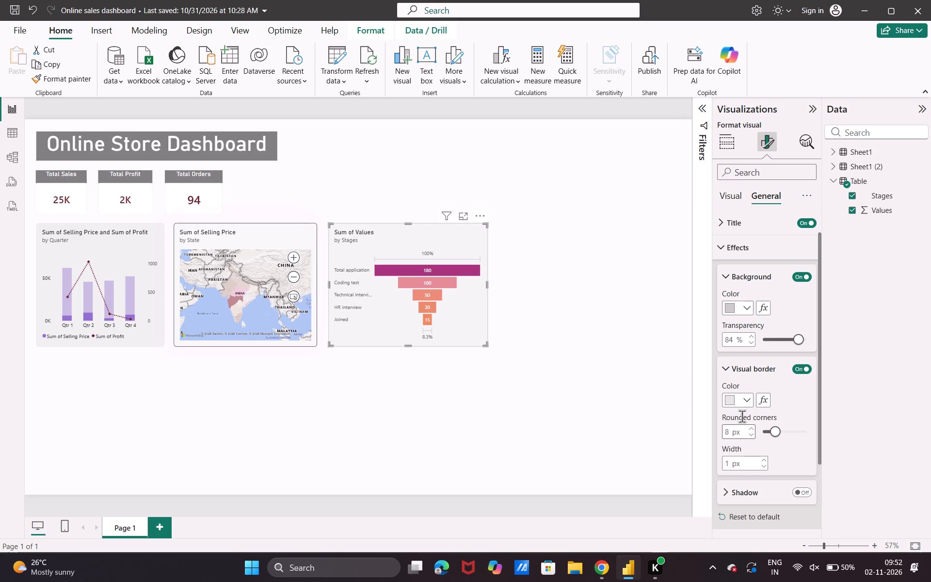
pyautogui.click(784, 432)
pyautogui.click(731, 396)
pyautogui.click(754, 281)
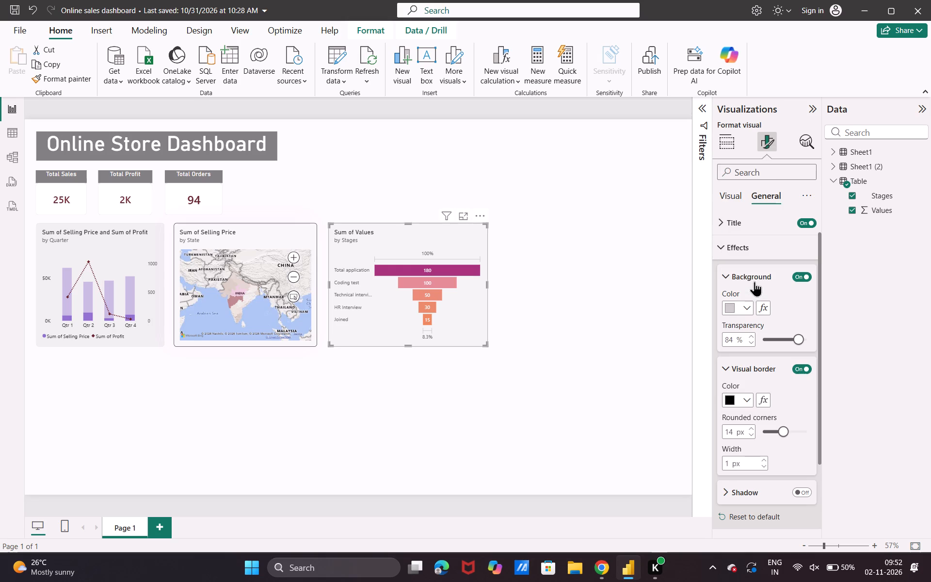
pyautogui.click(563, 445)
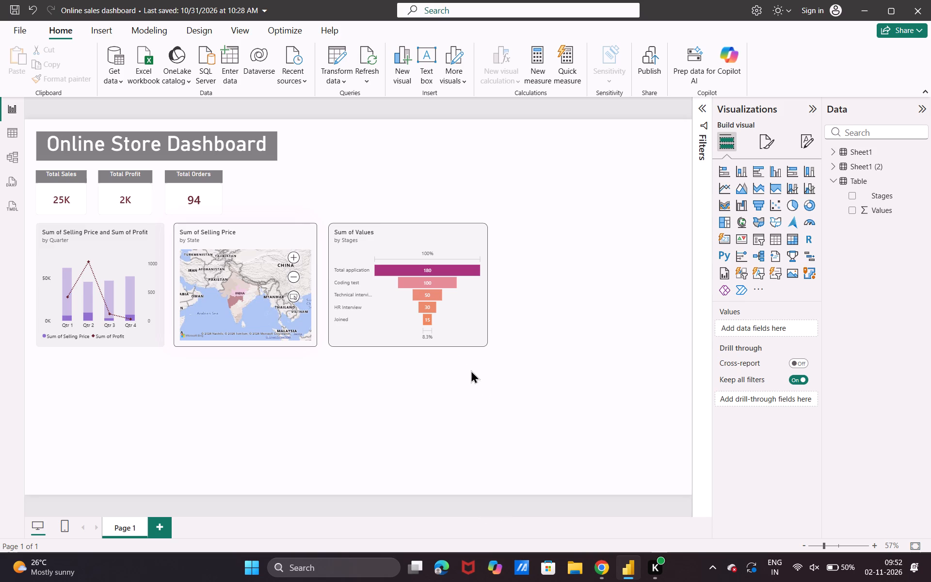
# Raise the funnel chart's background transparency to 90%.
pyautogui.click(464, 312)
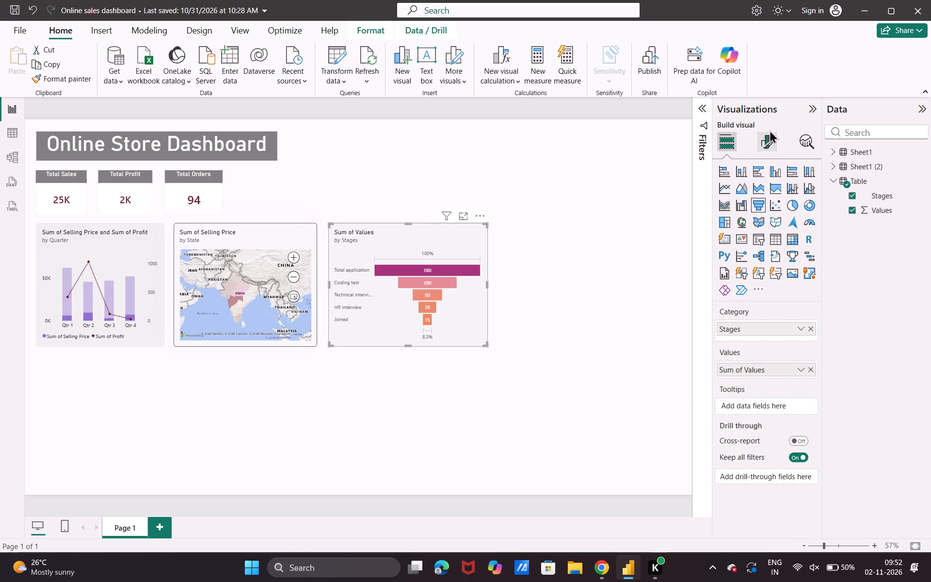
pyautogui.click(771, 132)
pyautogui.click(801, 144)
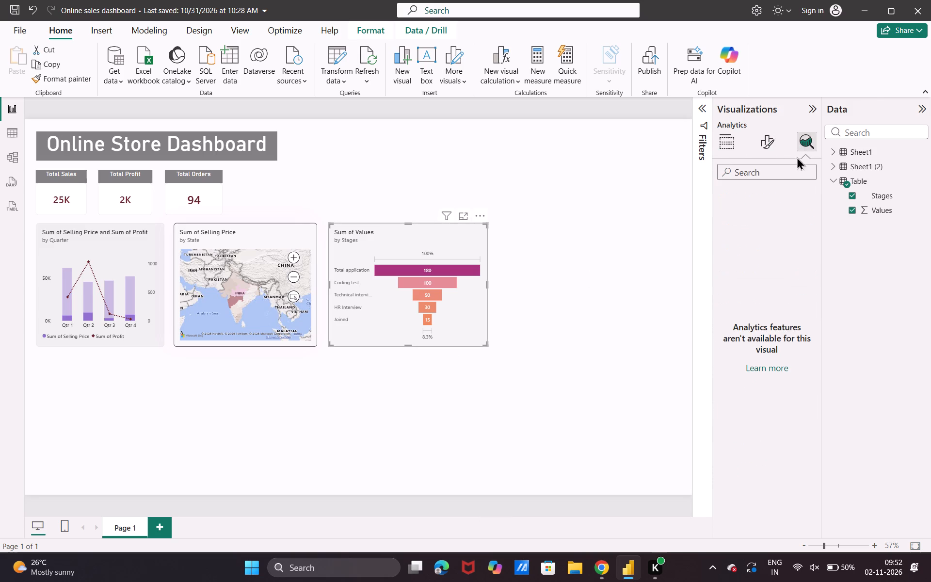
pyautogui.click(770, 141)
pyautogui.click(772, 196)
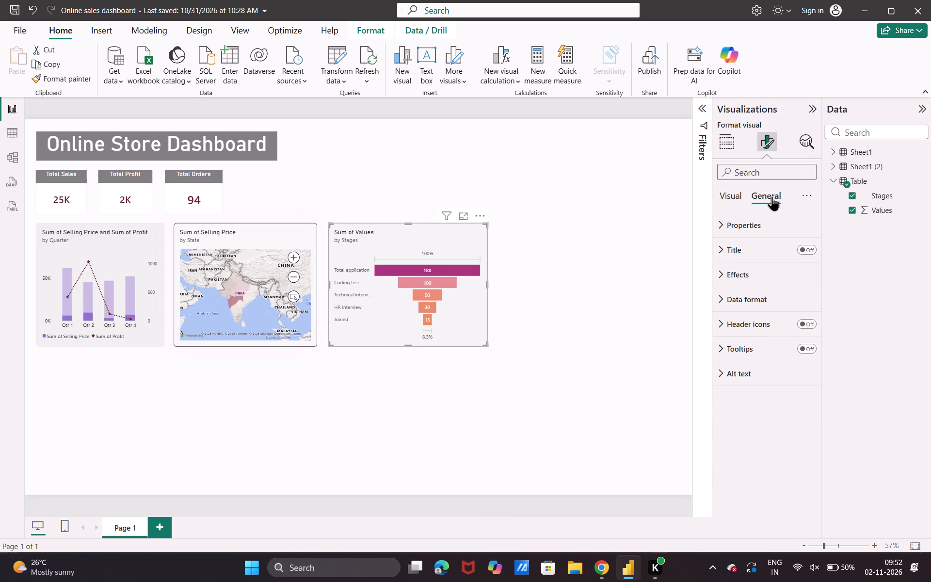
pyautogui.click(751, 281)
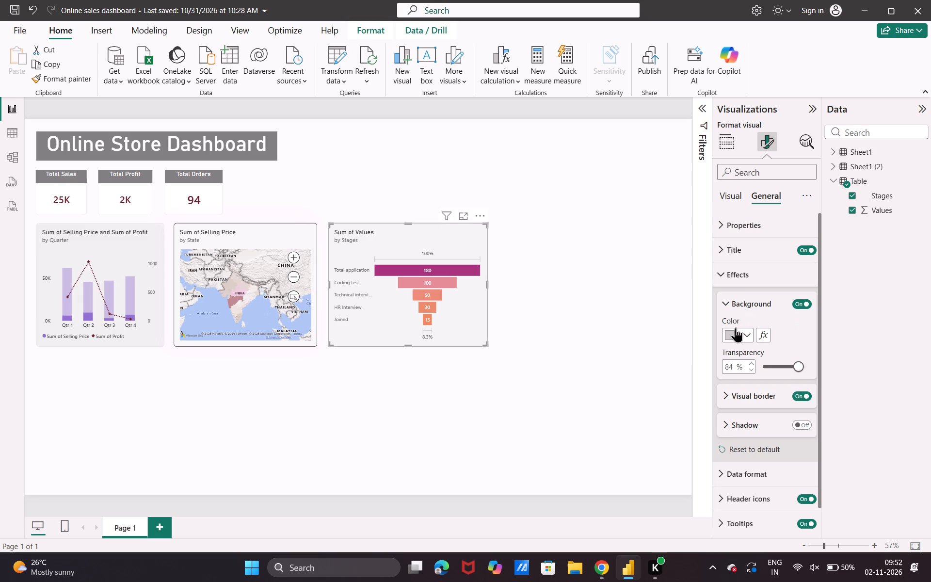
pyautogui.click(802, 370)
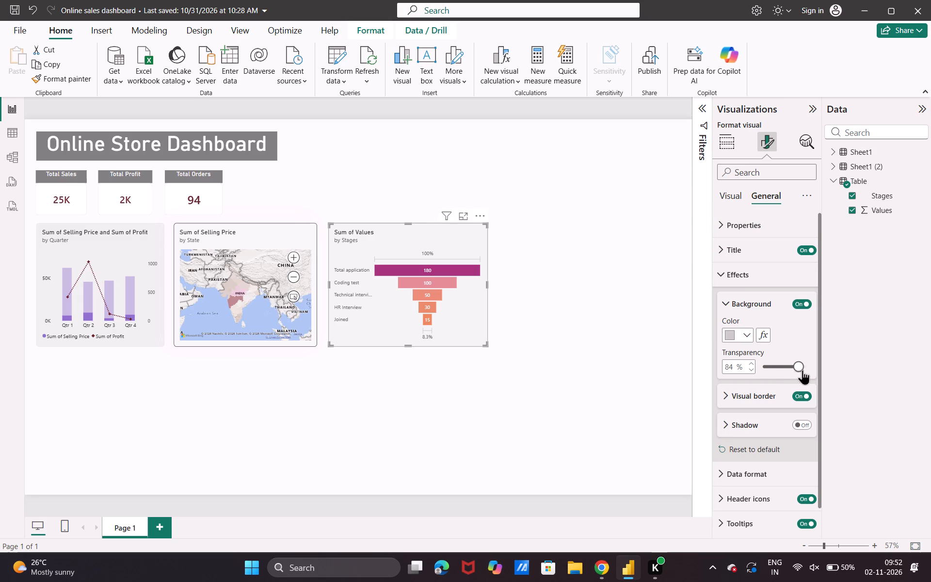
pyautogui.click(804, 369)
pyautogui.click(751, 364)
pyautogui.click(802, 322)
pyautogui.click(408, 408)
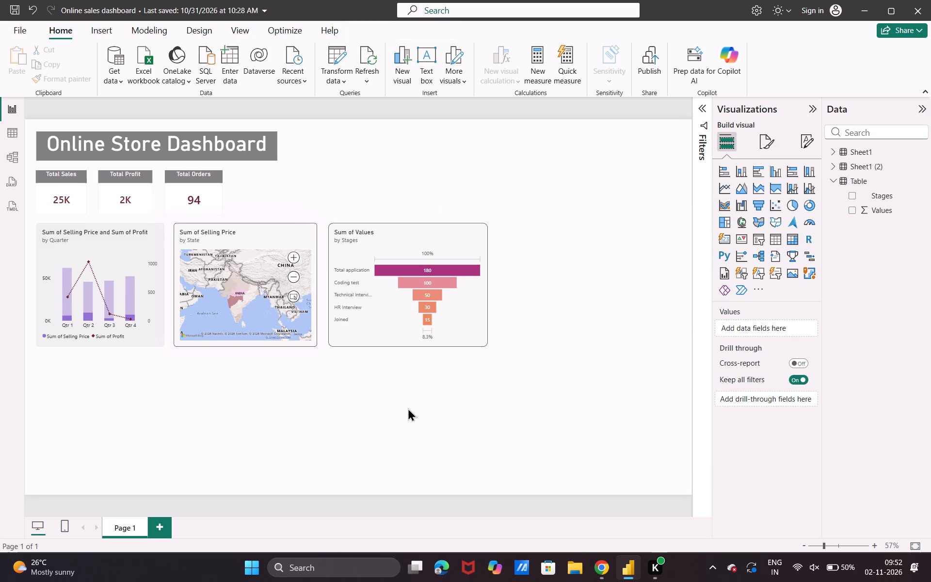
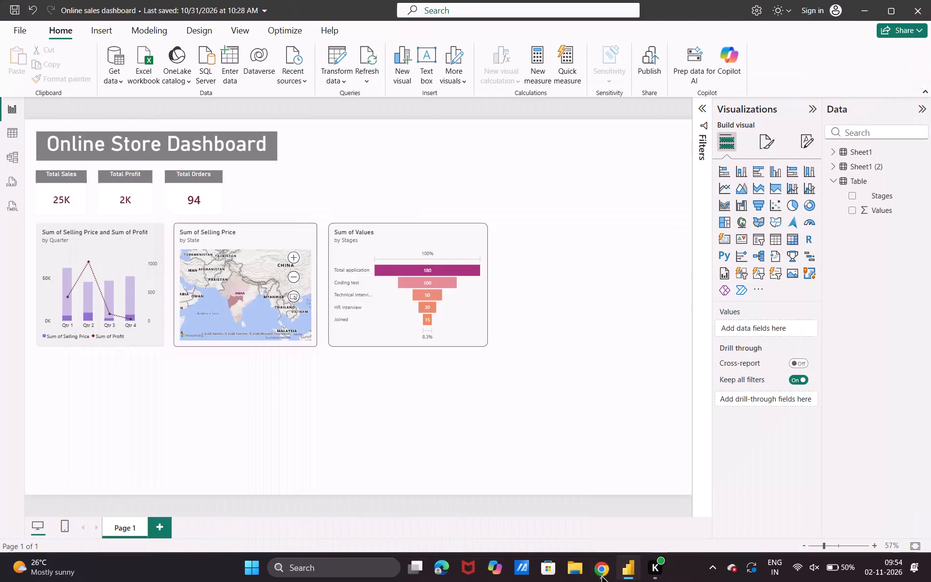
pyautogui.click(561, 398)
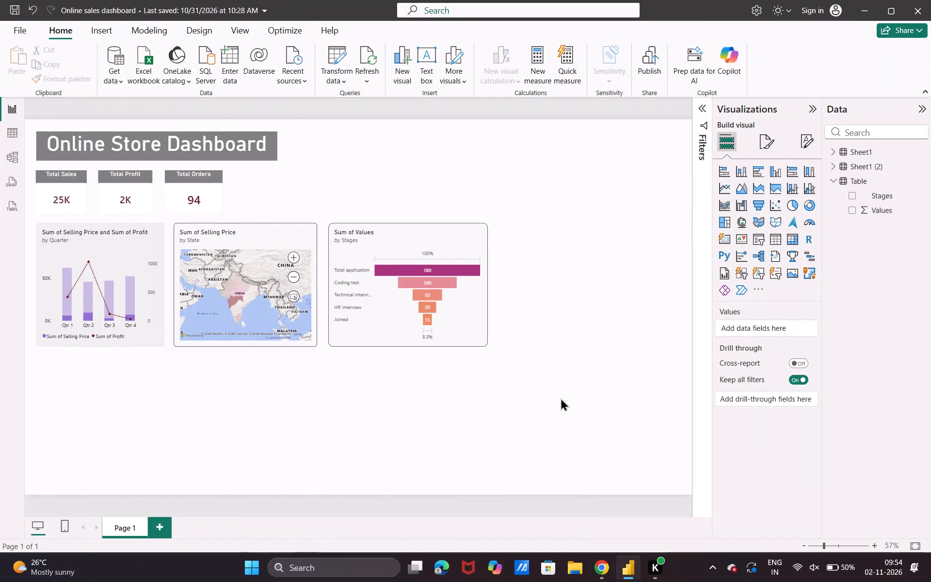
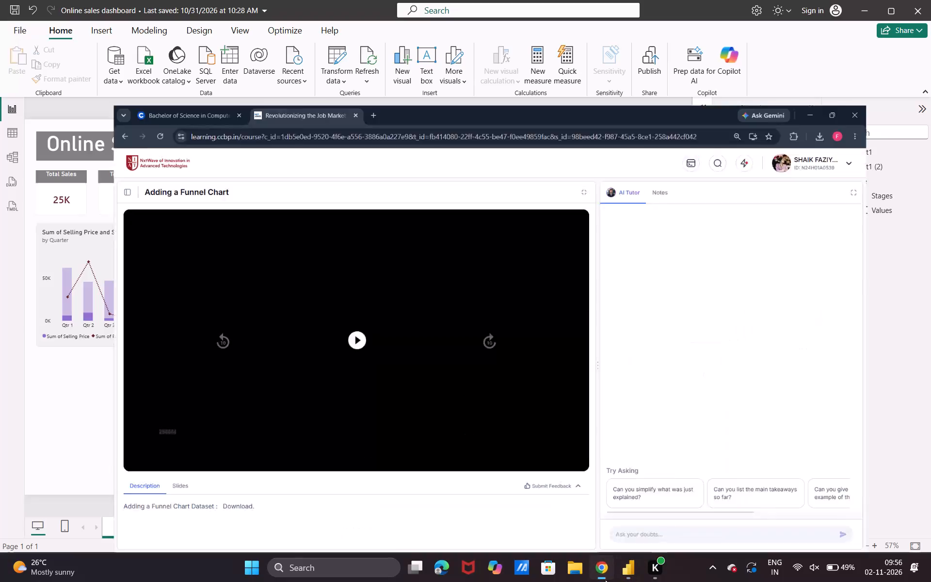
# Switch to Chrome and mark the course's "Q & A Tooling | Hands on guide" reading as completed.
pyautogui.click(606, 580)
pyautogui.click(606, 580)
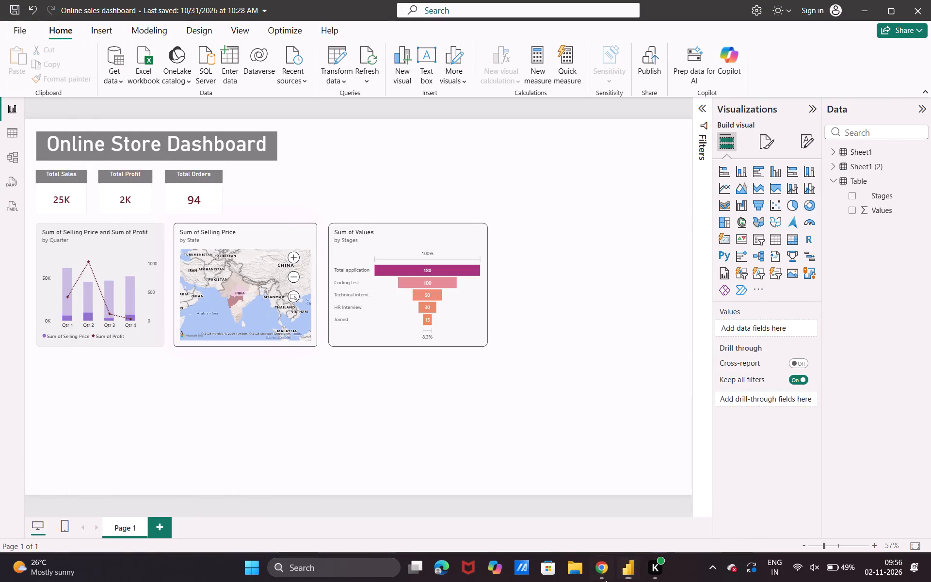
pyautogui.scroll(-3, 287, 349)
pyautogui.scroll(-1, 333, 437)
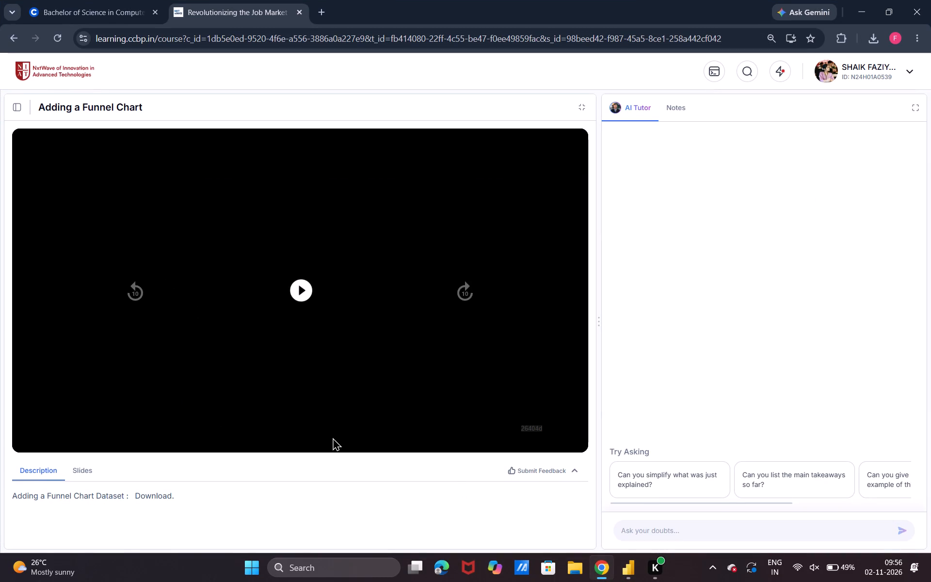
pyautogui.scroll(-2, 333, 437)
pyautogui.click(15, 106)
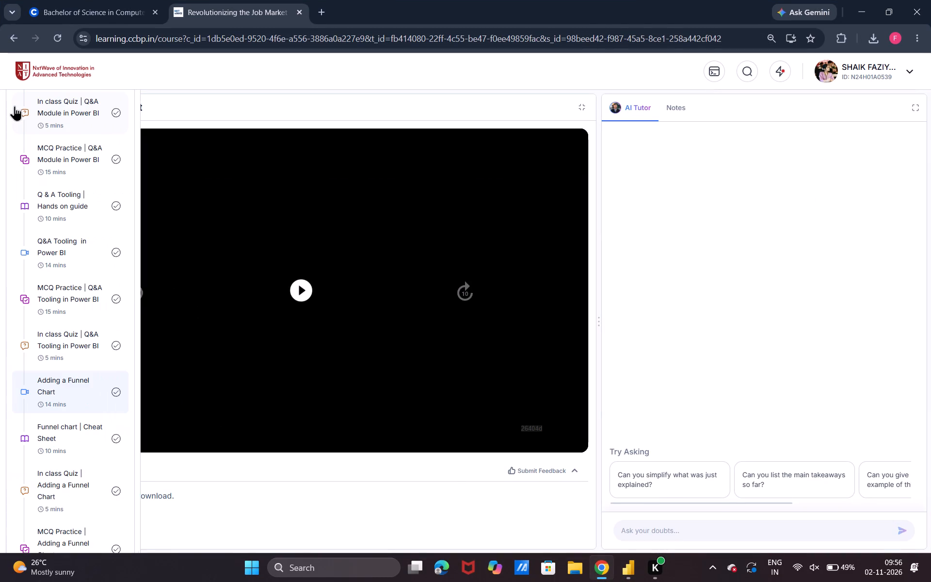
pyautogui.doubleClick(15, 106)
pyautogui.click(276, 312)
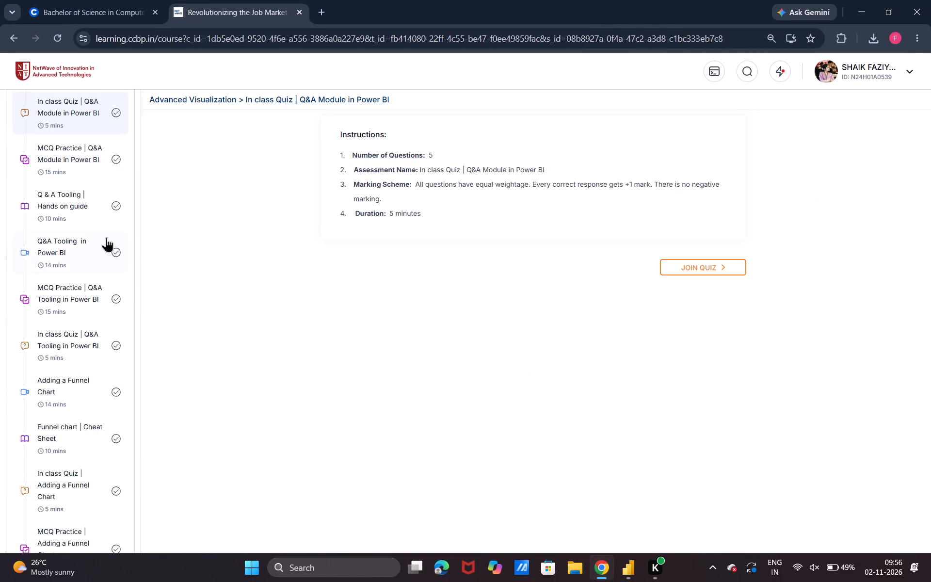
pyautogui.click(71, 211)
pyautogui.scroll(-7, 163, 472)
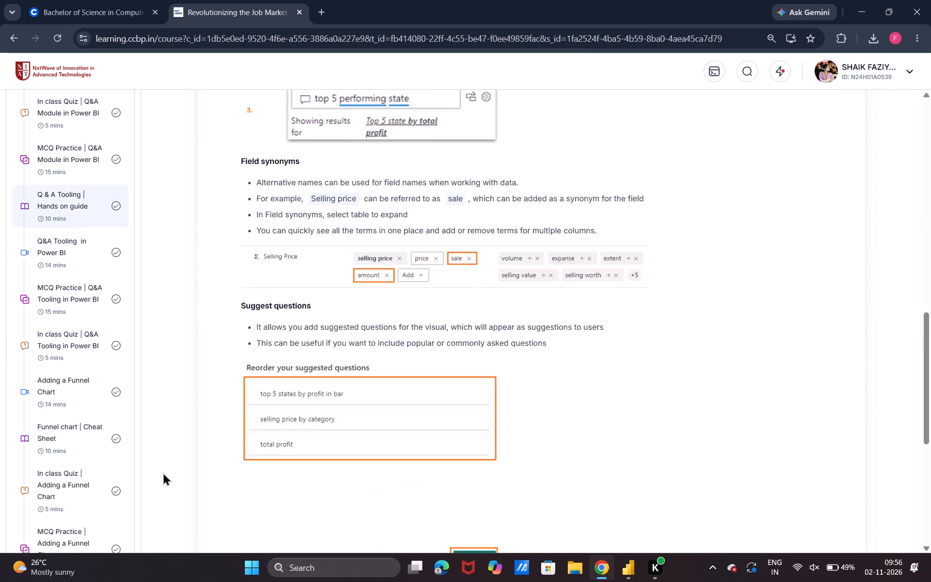
pyautogui.scroll(-1, 163, 472)
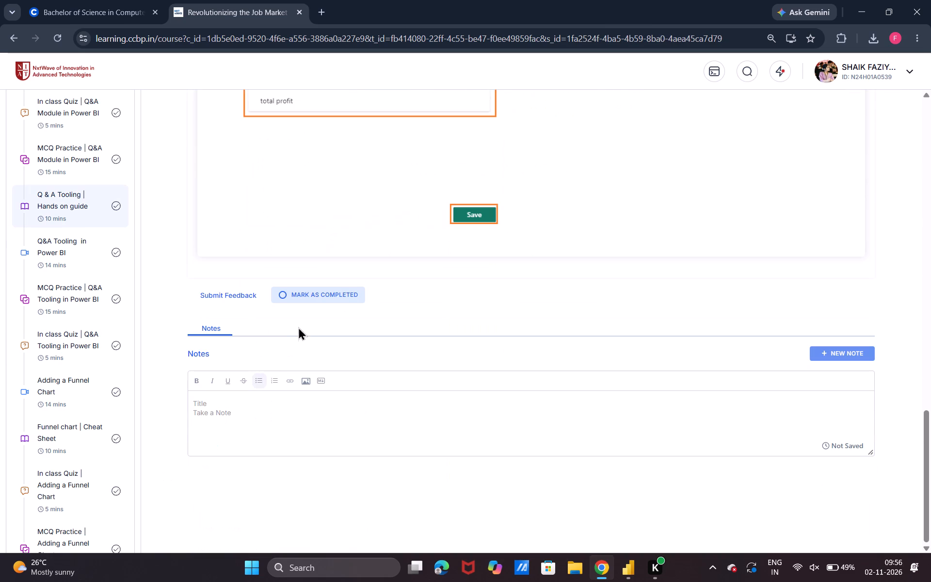
pyautogui.click(342, 291)
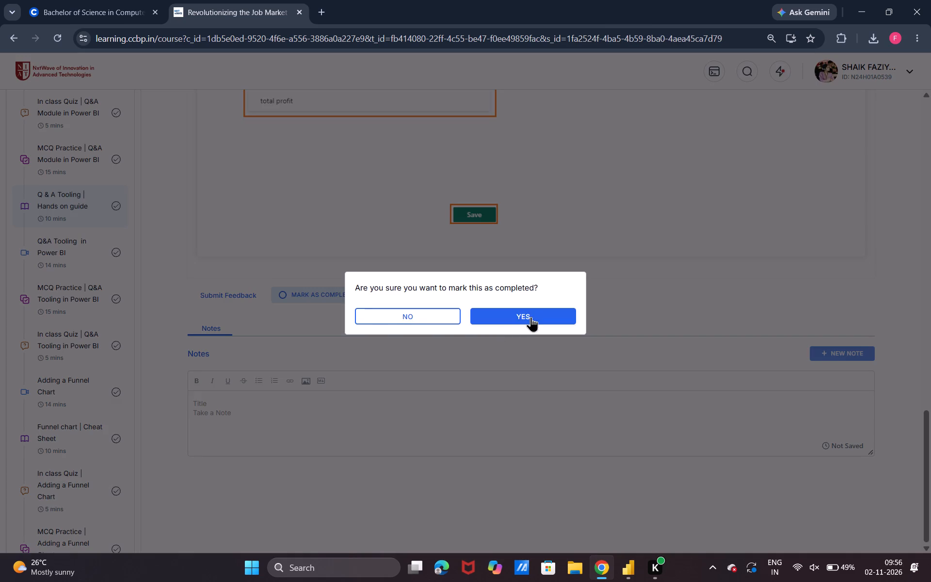
pyautogui.click(531, 317)
# Open the "Q&A Tooling in Power BI" video lesson and mark it as completed.
pyautogui.scroll(1, 47, 325)
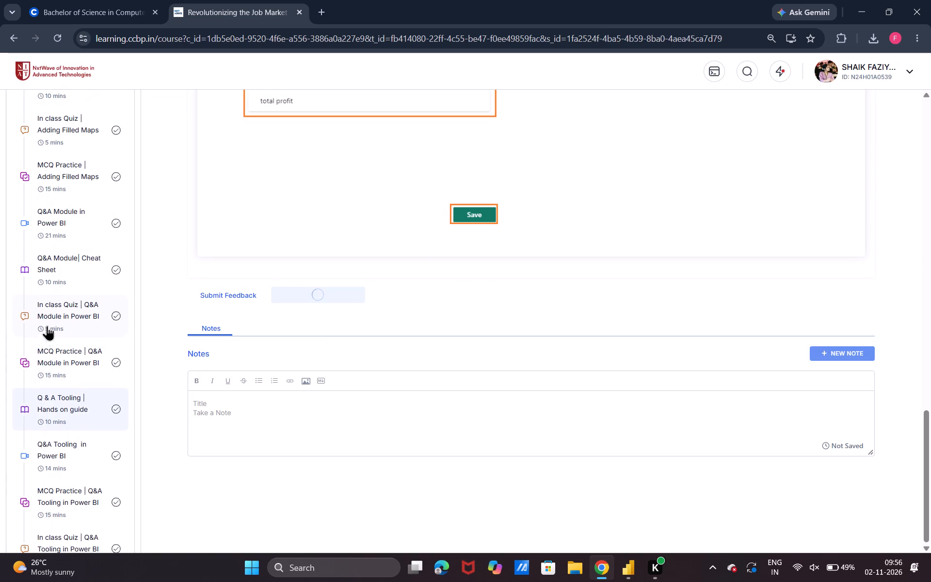
pyautogui.scroll(-1, 23, 426)
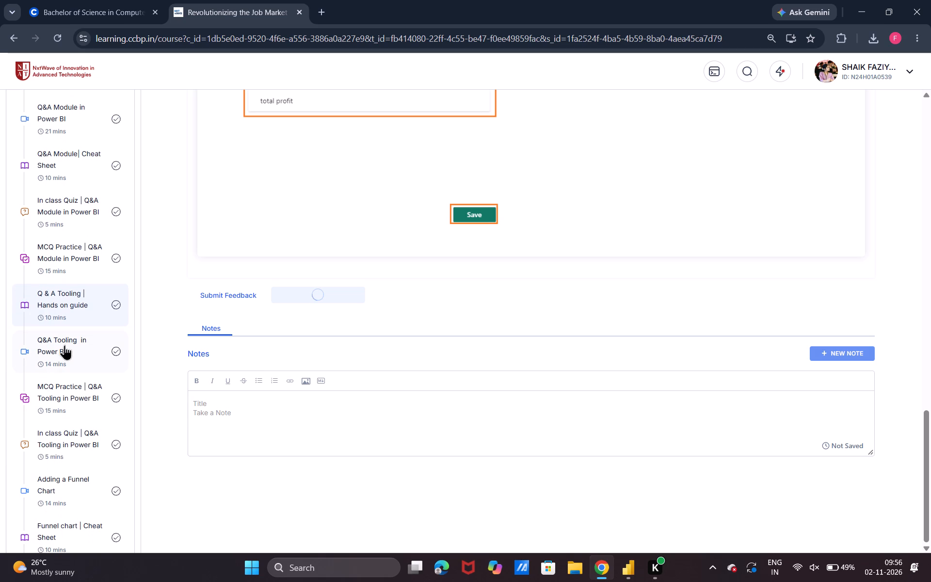
pyautogui.click(84, 368)
pyautogui.scroll(-7, 424, 301)
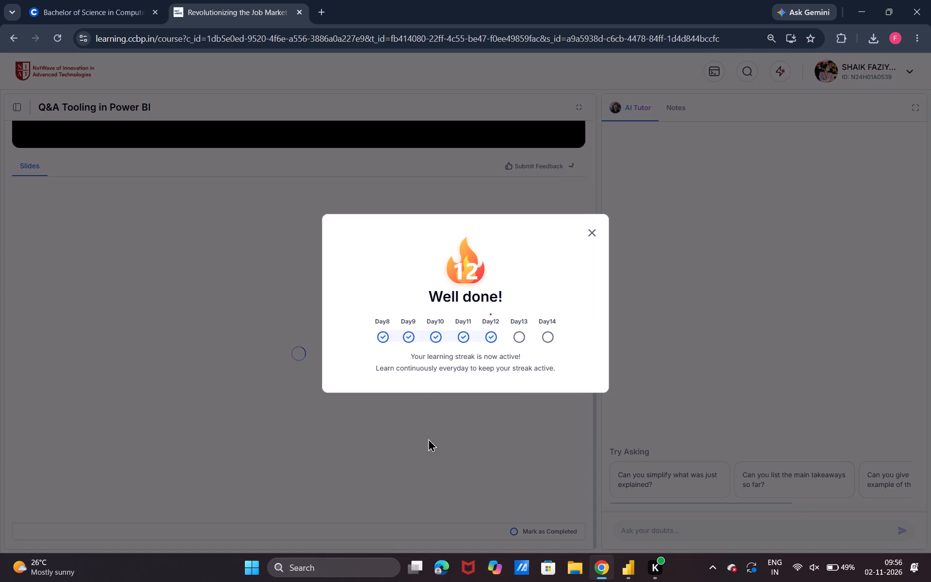
pyautogui.click(591, 229)
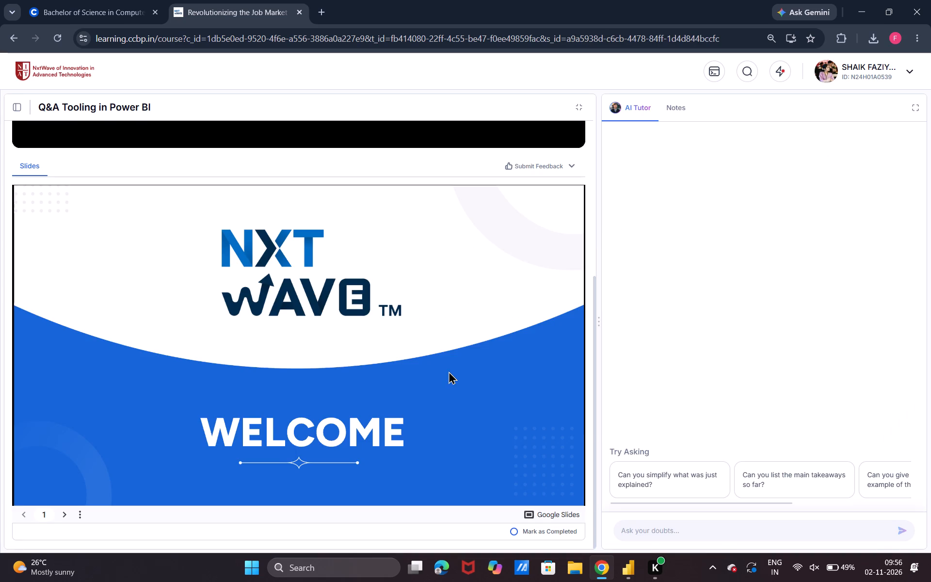
pyautogui.scroll(-3, 449, 371)
pyautogui.click(525, 528)
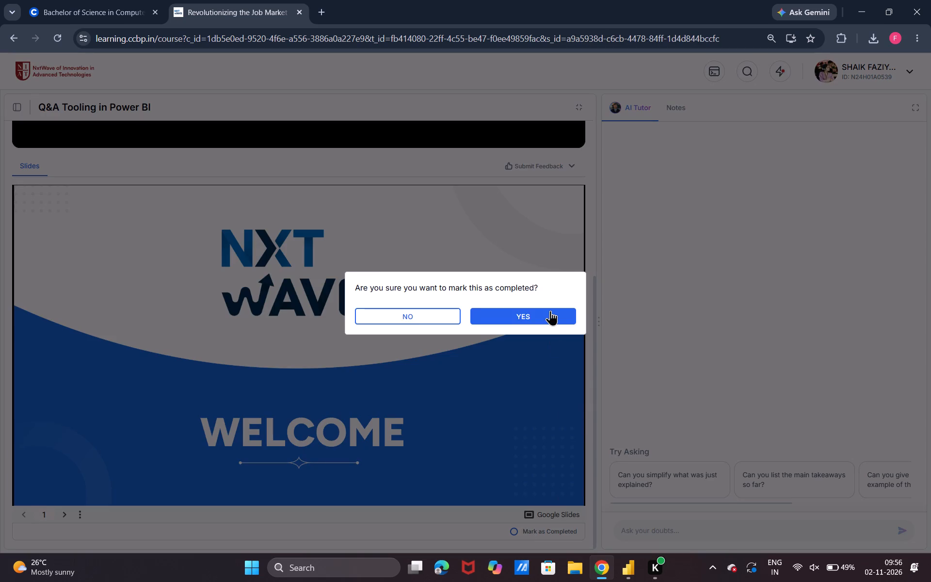
pyautogui.click(550, 310)
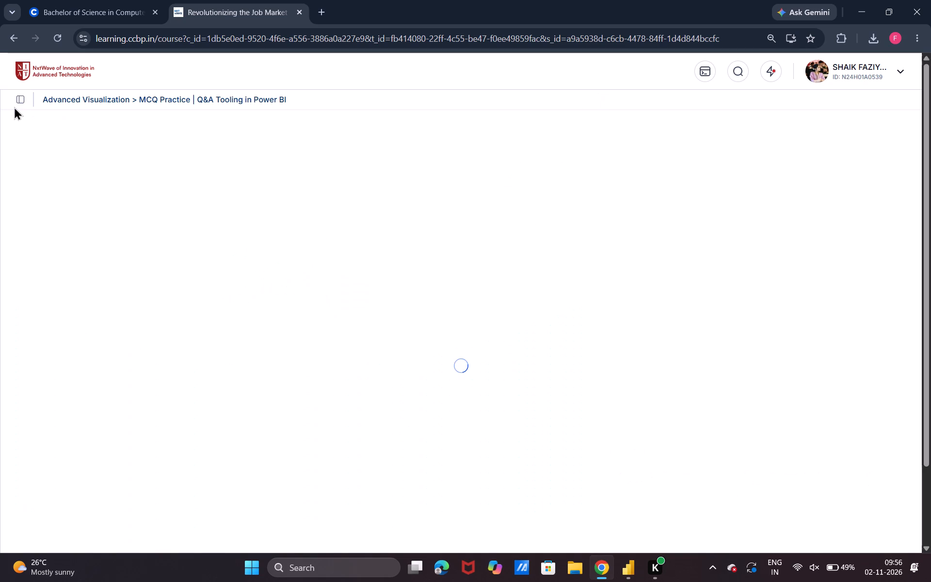
# Open the "Adding a Funnel Chart" lesson, show its slides and mark the lesson as completed.
pyautogui.click(14, 107)
pyautogui.click(24, 93)
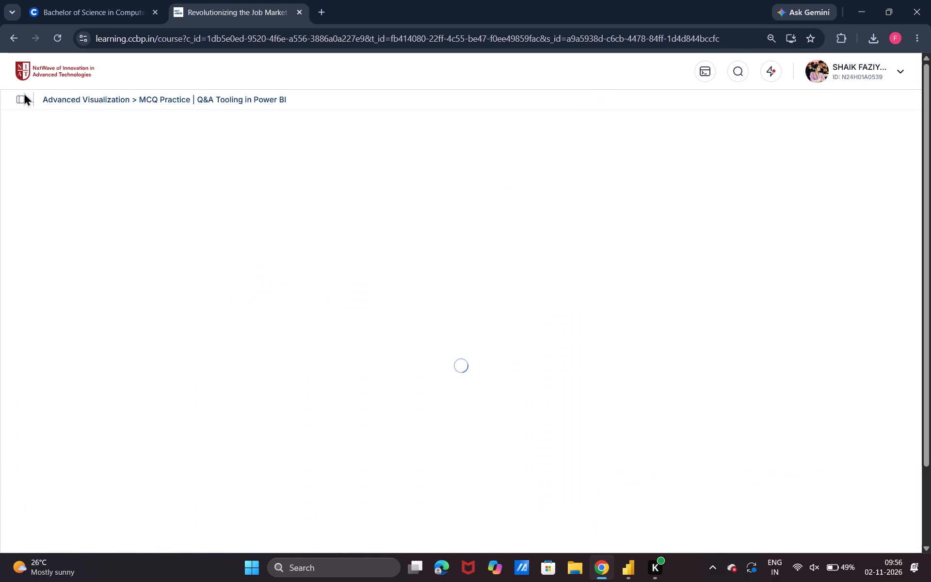
pyautogui.click(18, 95)
pyautogui.scroll(-1, 121, 353)
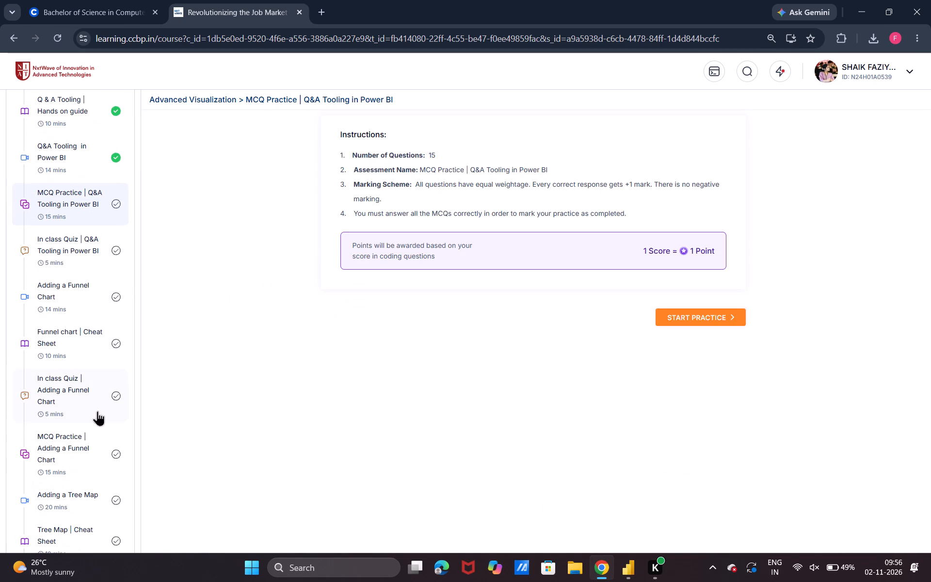
pyautogui.click(95, 307)
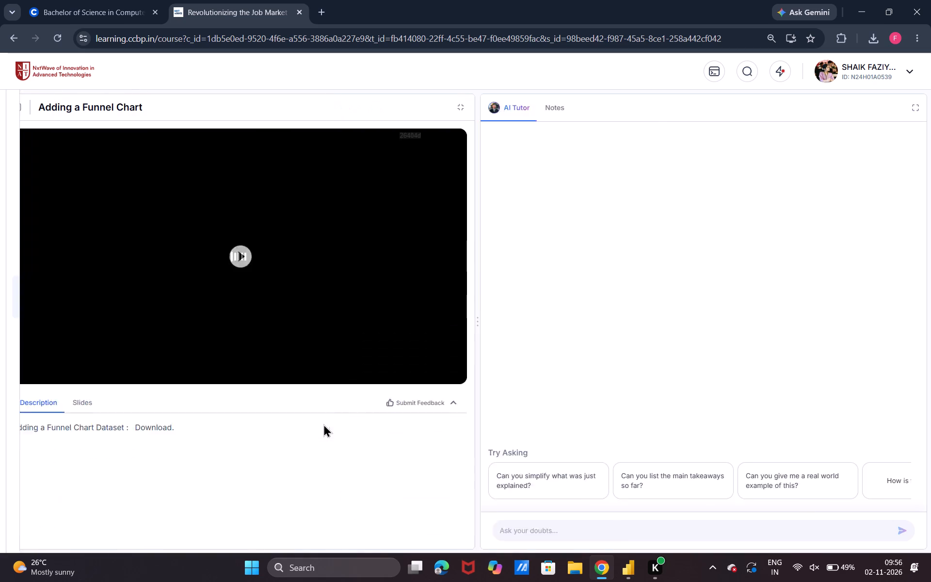
pyautogui.scroll(-9, 323, 424)
pyautogui.scroll(-7, 398, 540)
pyautogui.scroll(-6, 445, 511)
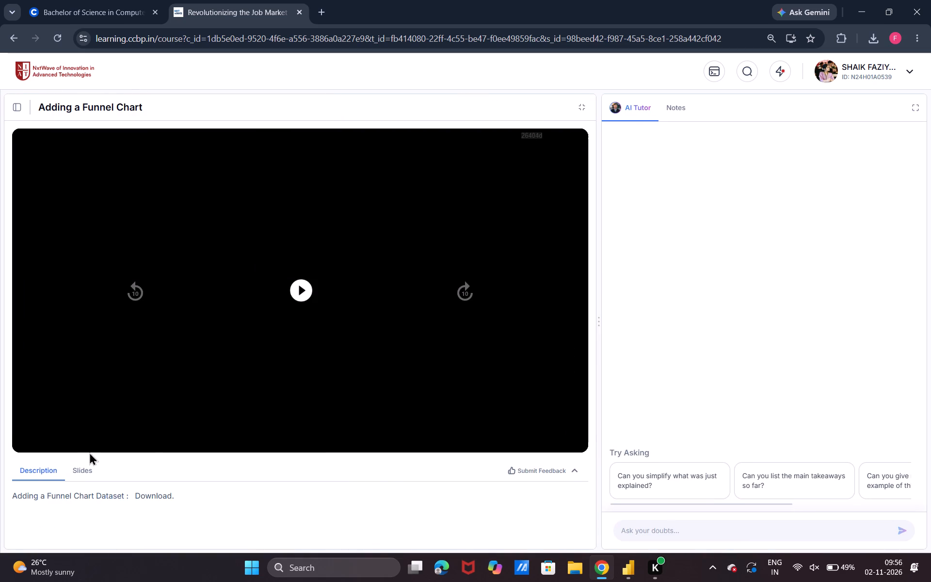
pyautogui.click(71, 473)
pyautogui.scroll(-7, 239, 503)
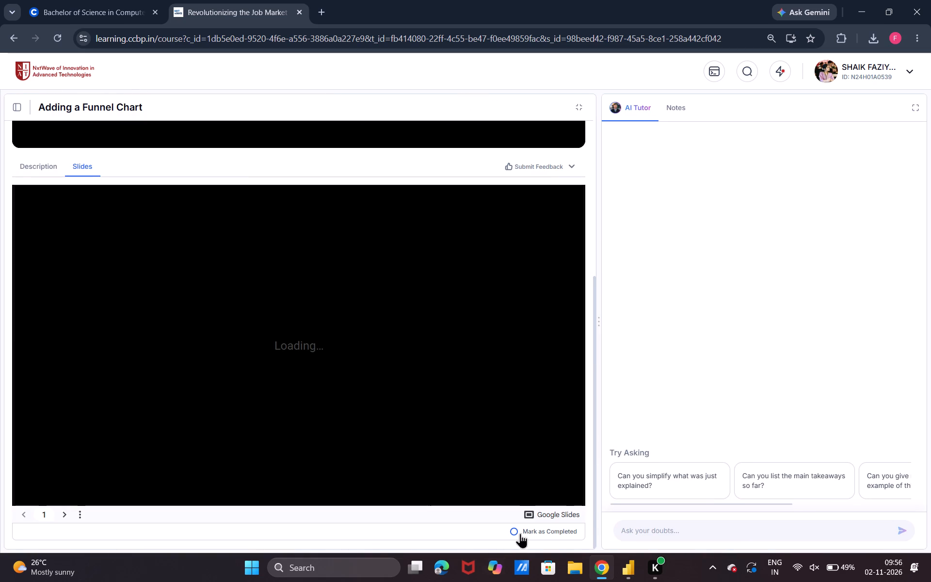
pyautogui.click(529, 526)
pyautogui.click(535, 316)
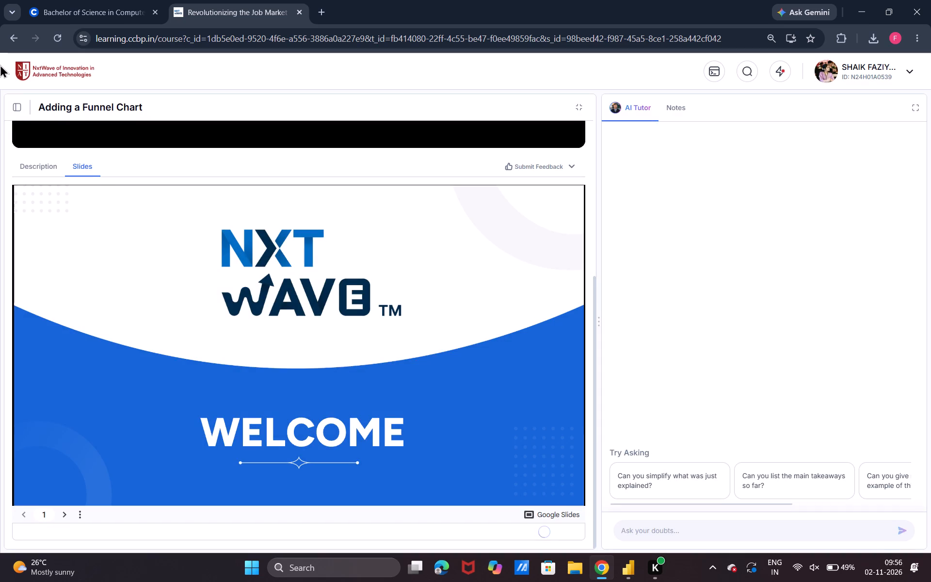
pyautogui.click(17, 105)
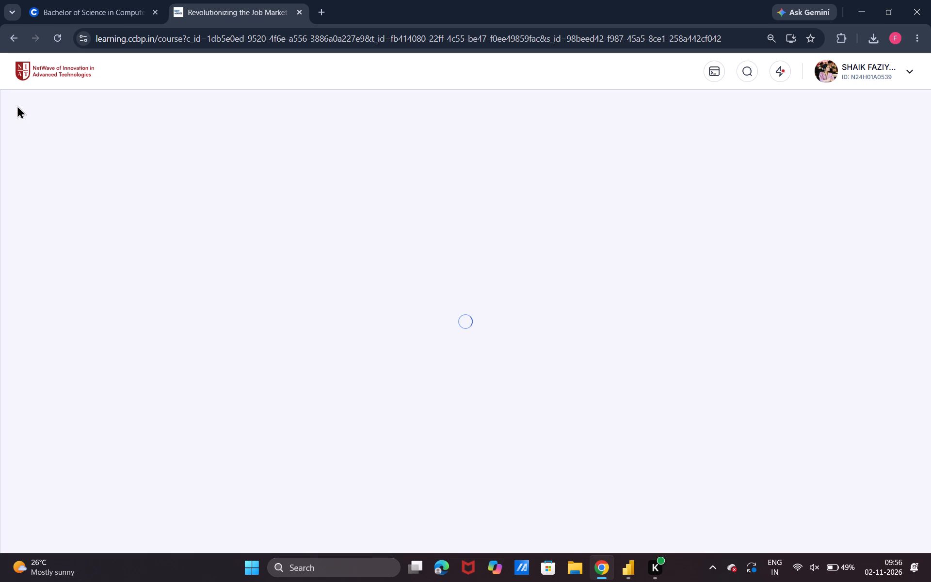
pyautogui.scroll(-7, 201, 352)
# Open launchpad.ccbp.in in a new browser tab.
pyautogui.click(315, 0)
pyautogui.press('l')
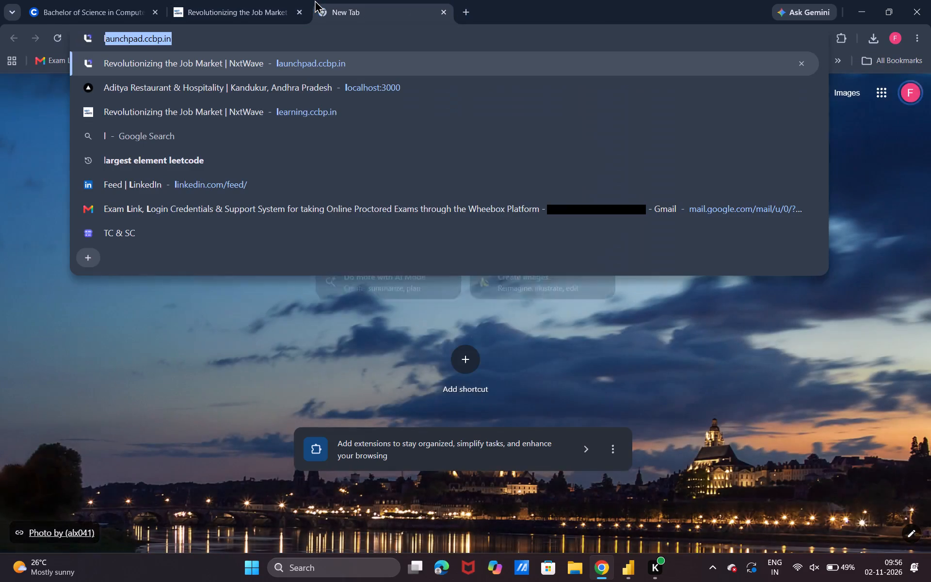
pyautogui.press('Right')
pyautogui.press('Return')
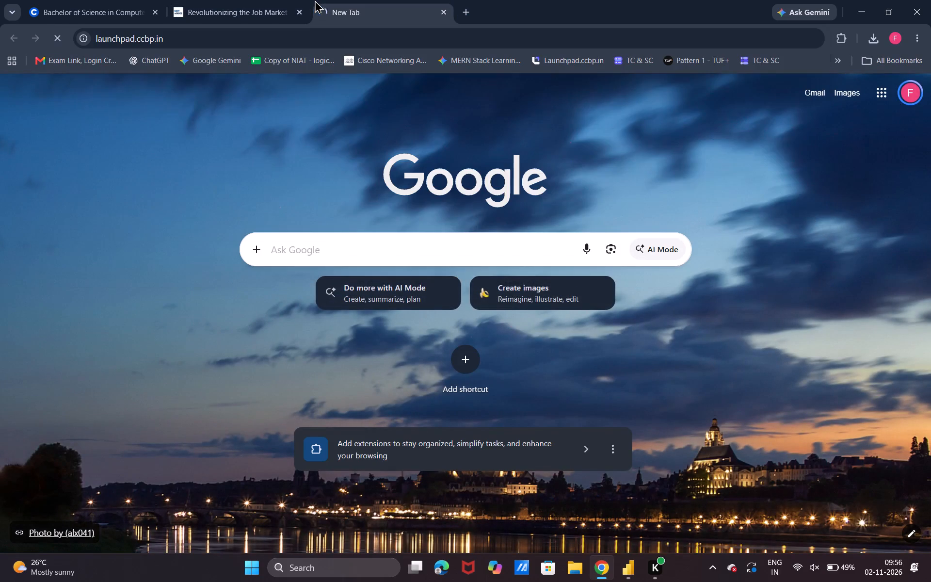
# Switch to Power BI Desktop and insert a treemap, placing it beside the funnel chart with their top edges aligned.
pyautogui.click(631, 579)
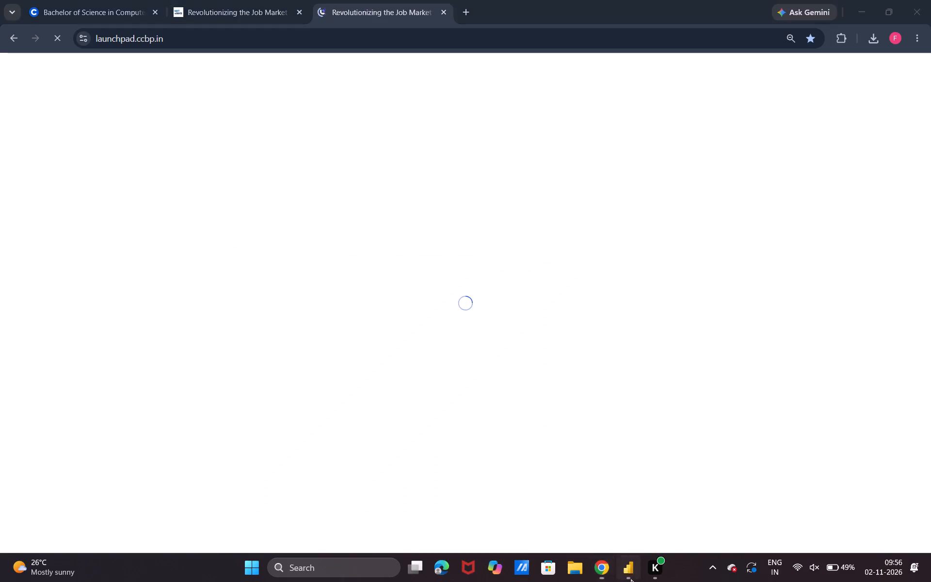
pyautogui.click(360, 387)
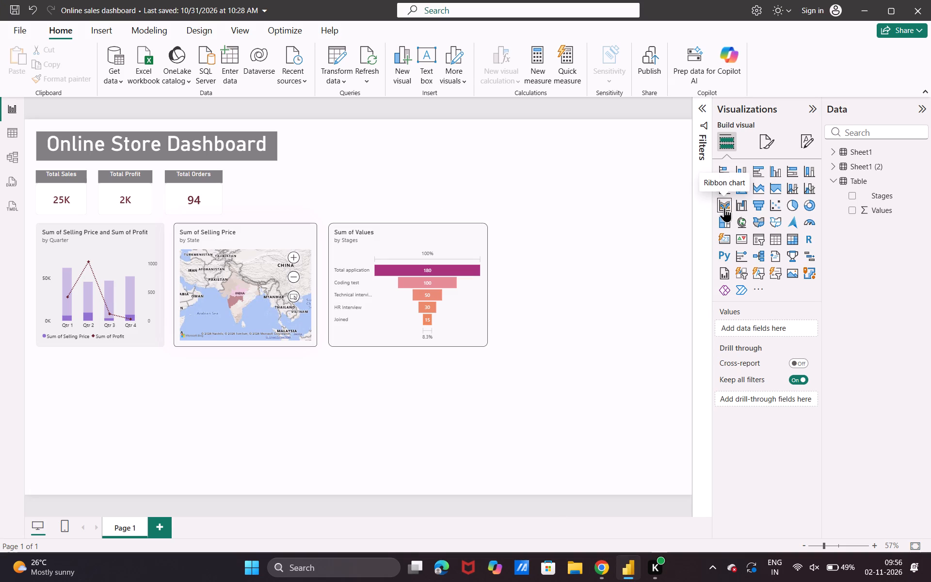
pyautogui.click(726, 225)
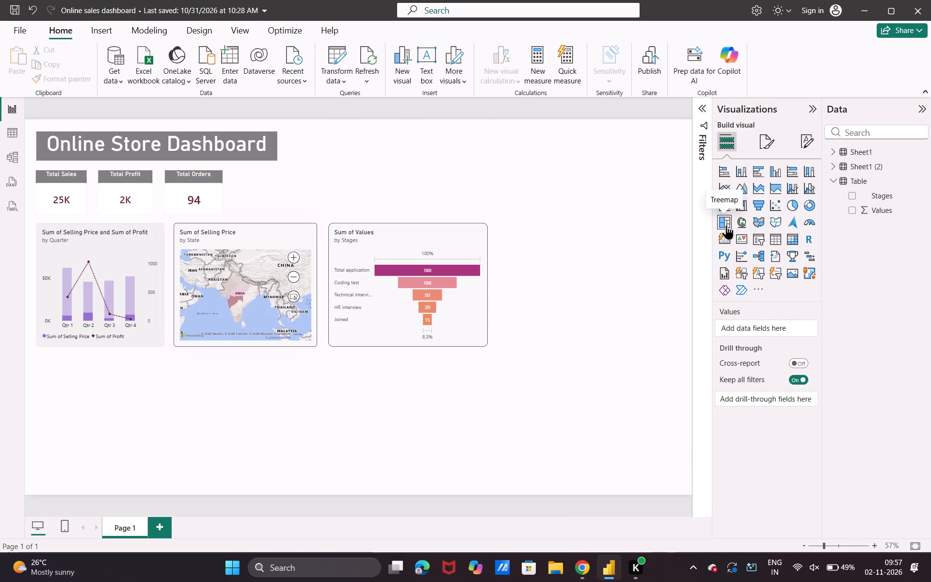
pyautogui.moveTo(380, 213); pyautogui.dragTo(541, 303)
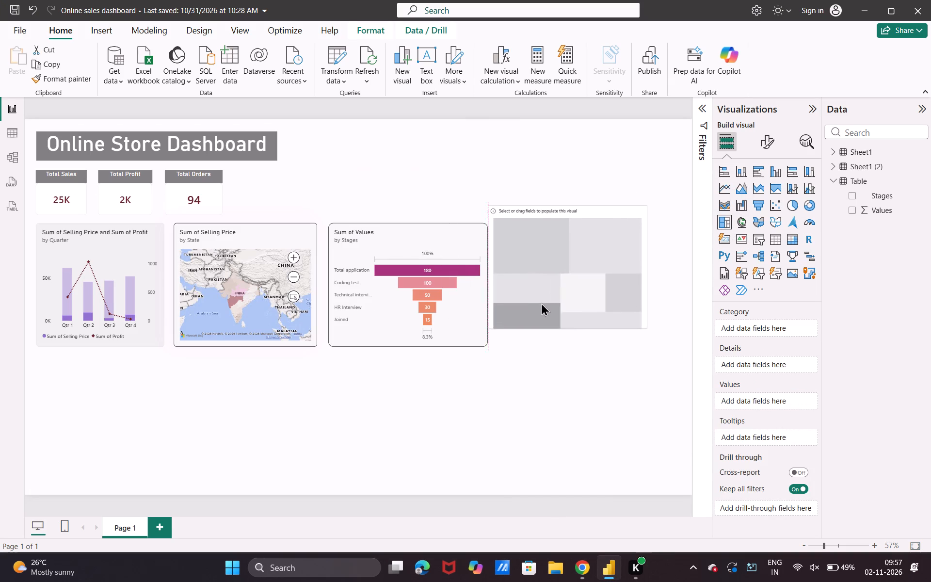
pyautogui.moveTo(541, 303); pyautogui.dragTo(548, 319)
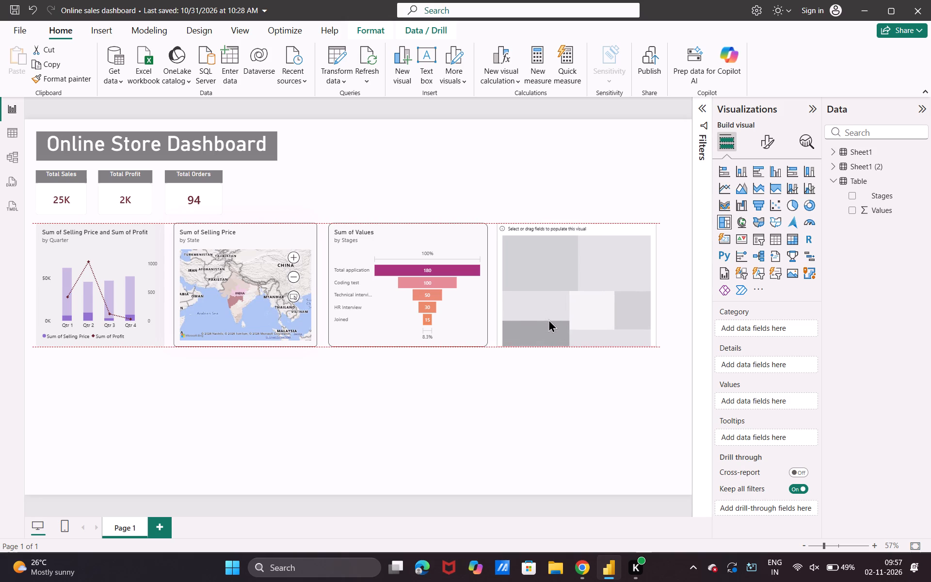
pyautogui.moveTo(548, 319); pyautogui.dragTo(556, 320)
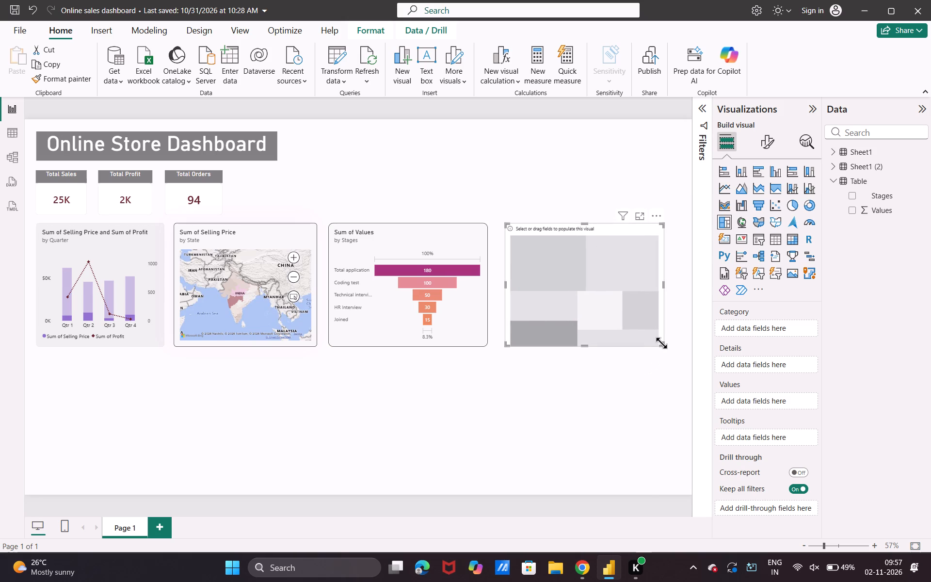
# Narrow the empty treemap slightly, keeping its bottom edge aligned with the other charts in the row.
pyautogui.moveTo(661, 343); pyautogui.dragTo(645, 326)
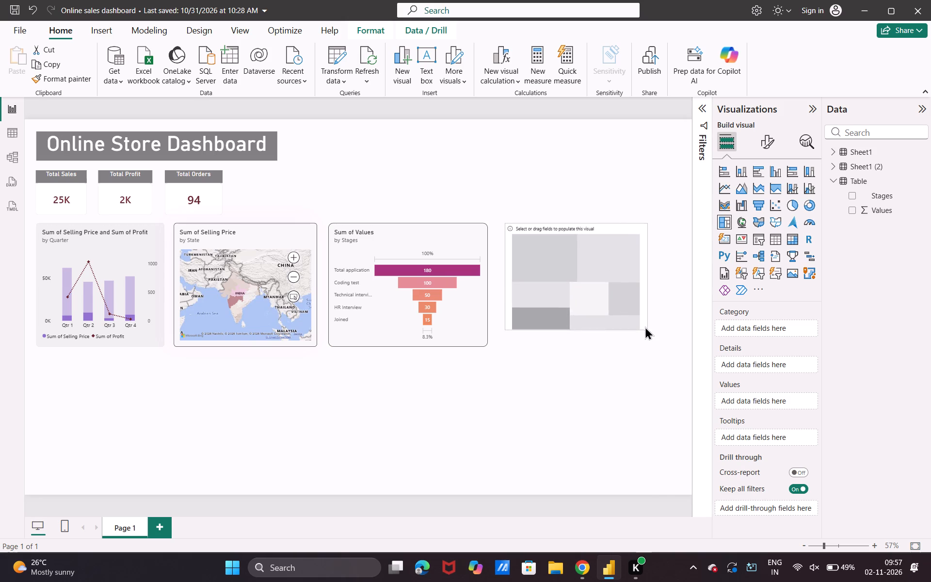
pyautogui.moveTo(645, 326); pyautogui.dragTo(642, 342)
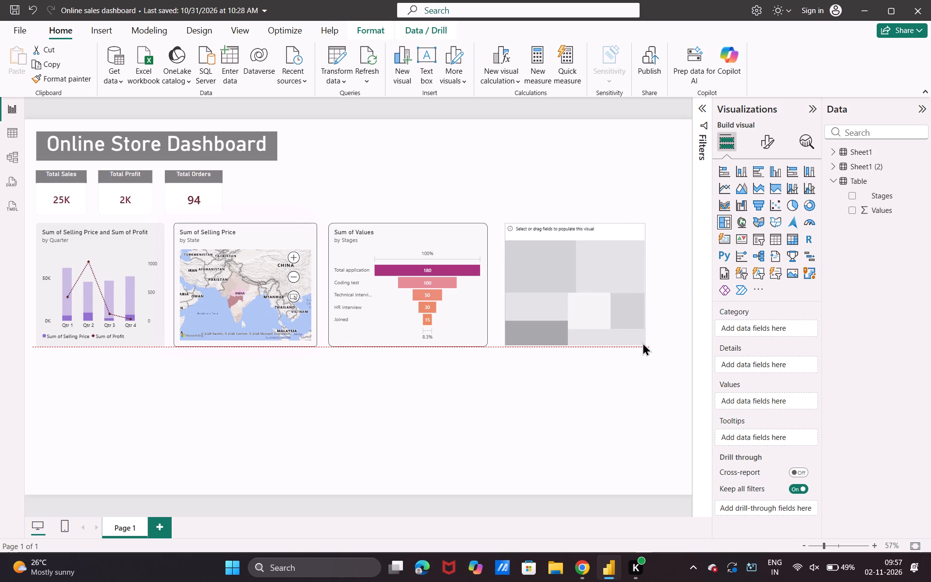
pyautogui.moveTo(642, 342); pyautogui.dragTo(646, 344)
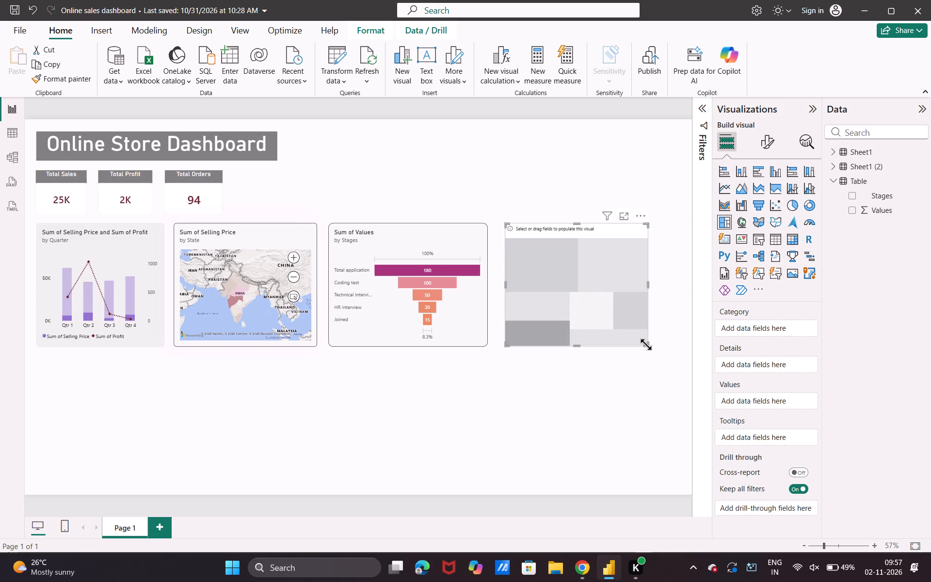
pyautogui.click(562, 406)
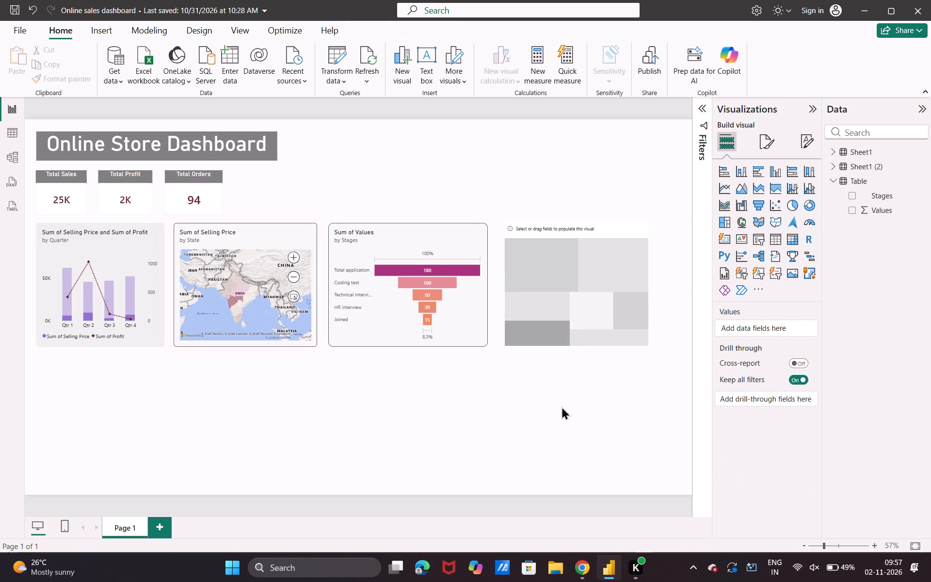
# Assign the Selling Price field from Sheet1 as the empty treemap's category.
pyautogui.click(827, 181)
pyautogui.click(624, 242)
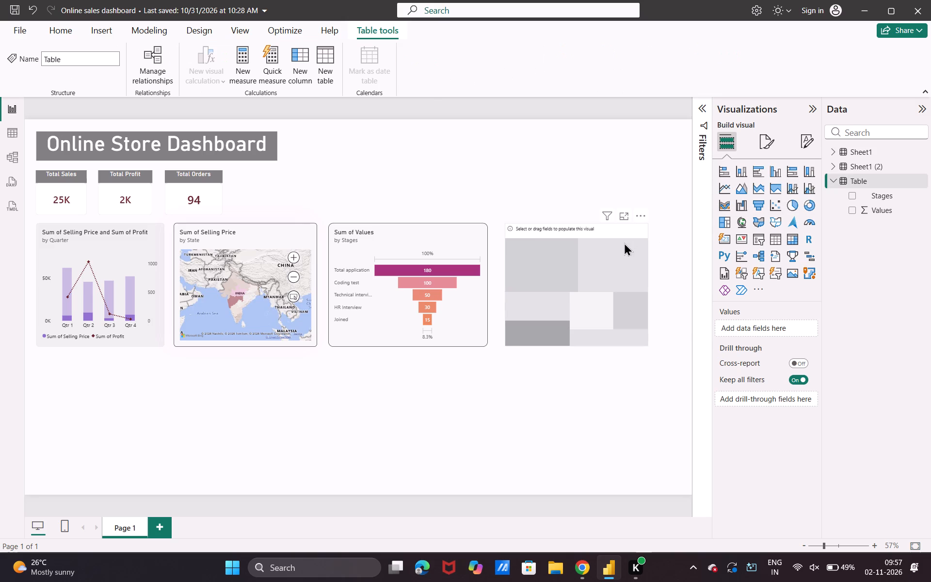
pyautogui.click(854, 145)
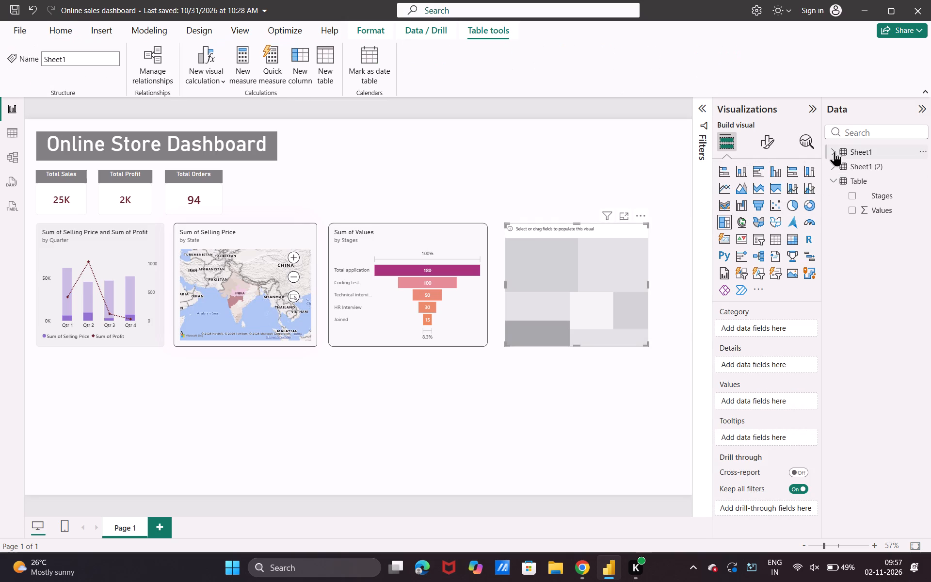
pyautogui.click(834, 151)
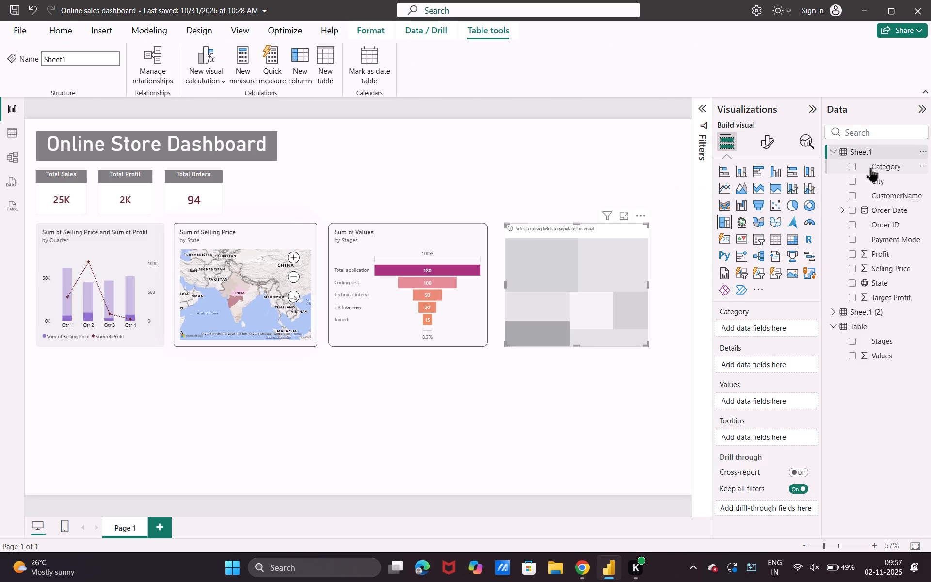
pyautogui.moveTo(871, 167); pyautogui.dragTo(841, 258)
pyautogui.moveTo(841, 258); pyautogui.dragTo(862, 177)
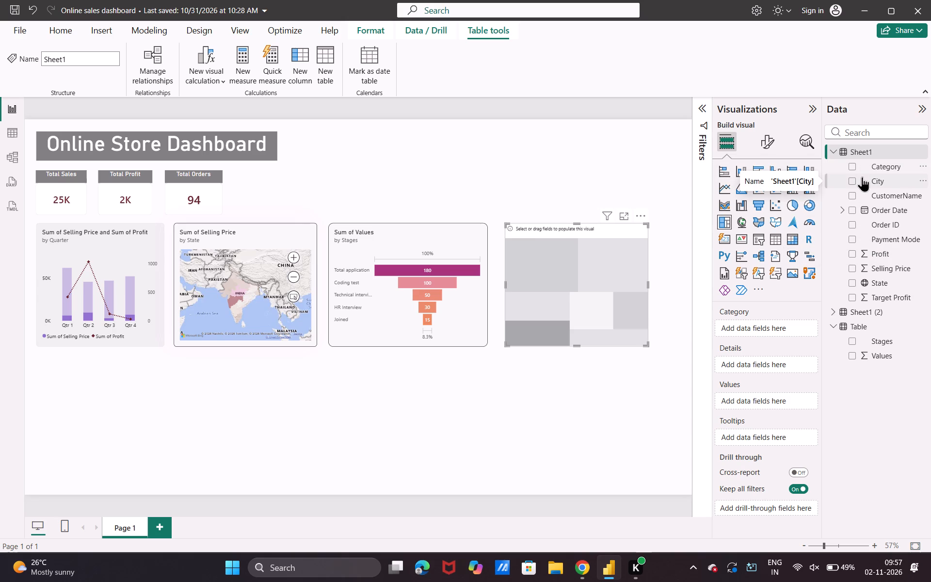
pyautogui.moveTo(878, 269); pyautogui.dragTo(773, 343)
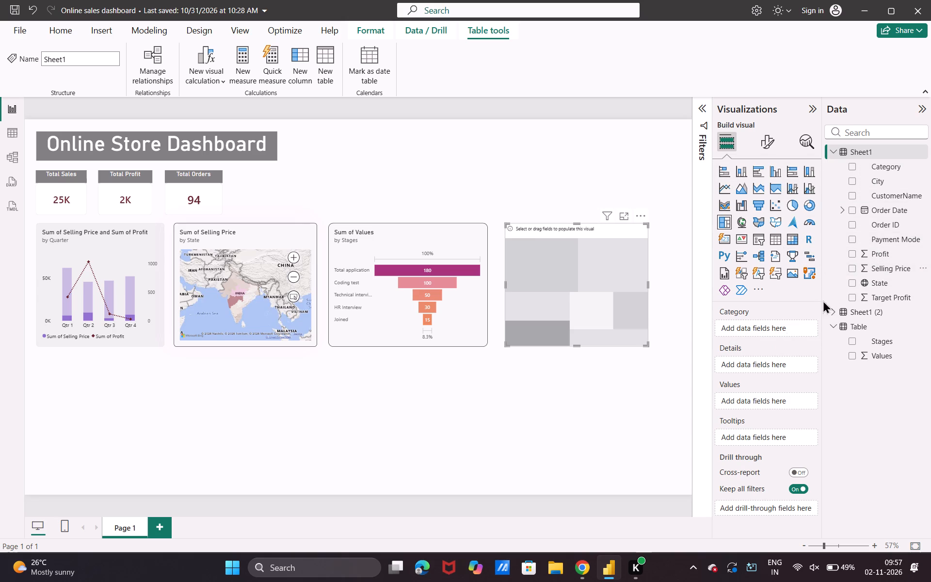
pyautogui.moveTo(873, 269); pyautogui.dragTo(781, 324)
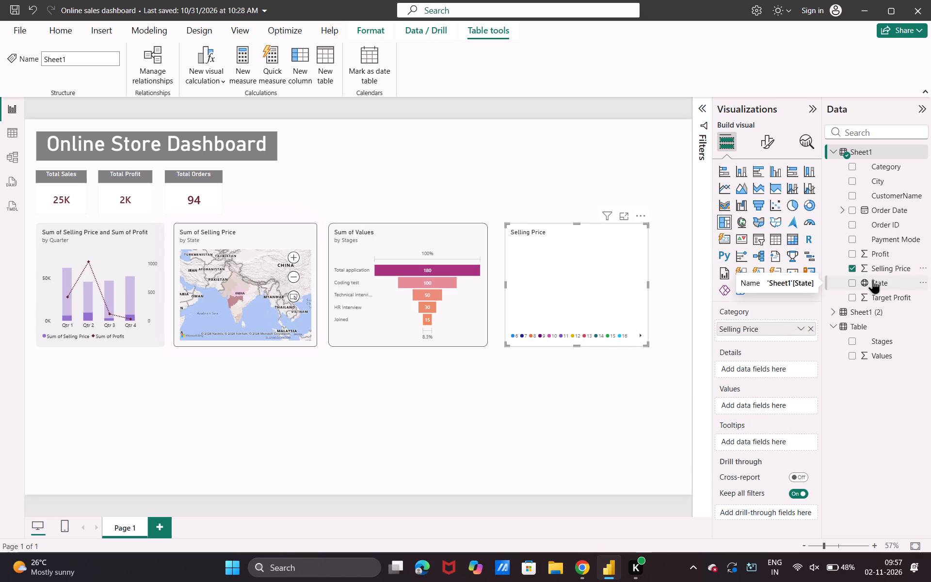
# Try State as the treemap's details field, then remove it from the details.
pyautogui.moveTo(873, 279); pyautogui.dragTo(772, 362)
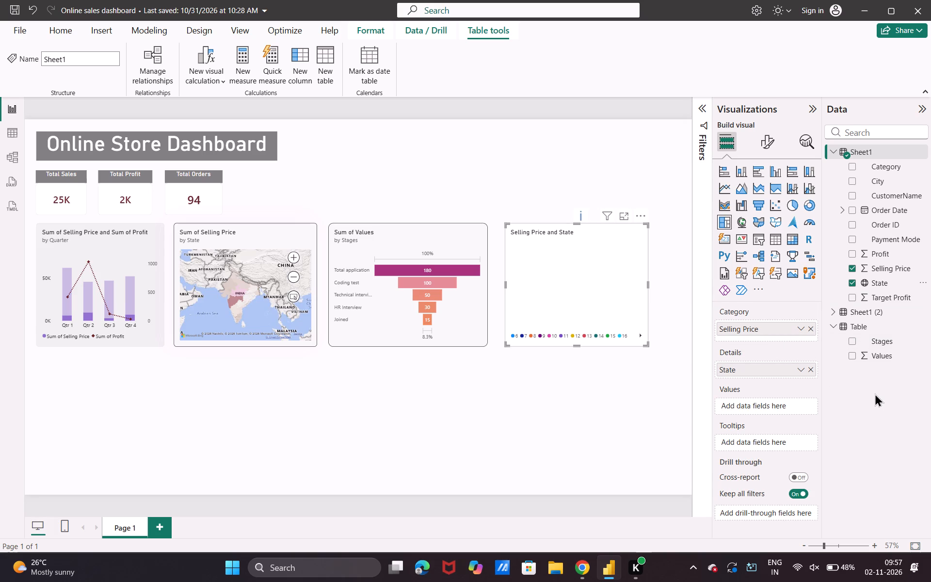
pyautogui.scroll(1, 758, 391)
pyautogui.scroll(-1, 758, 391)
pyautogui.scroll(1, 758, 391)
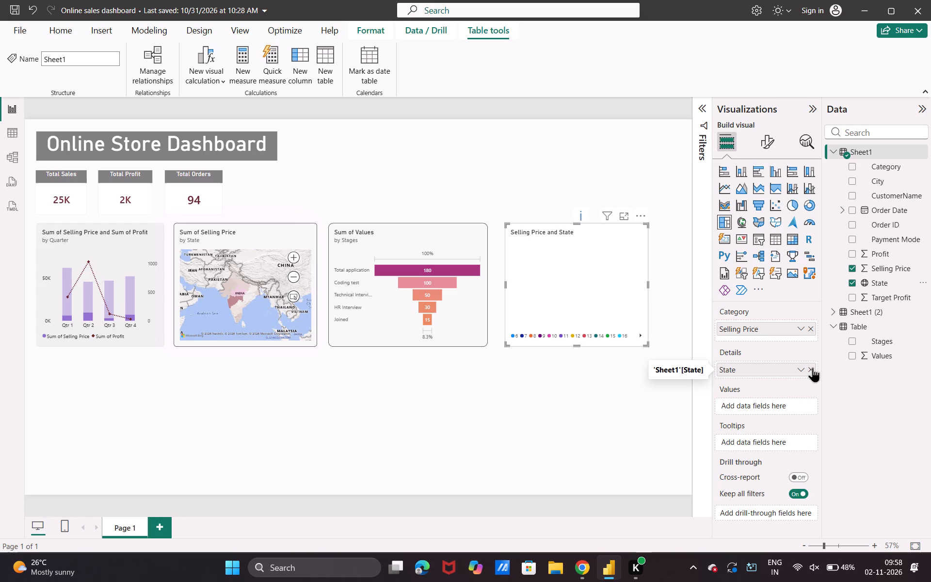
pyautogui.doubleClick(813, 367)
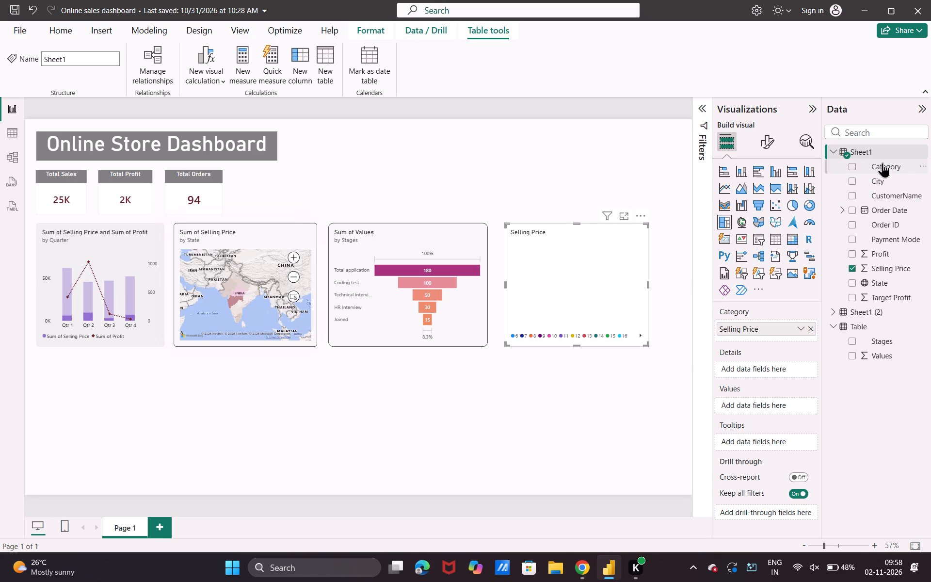
# Replace Selling Price with State as the treemap's category, using the Category field for details and Selling Price for values.
pyautogui.moveTo(883, 162); pyautogui.dragTo(775, 364)
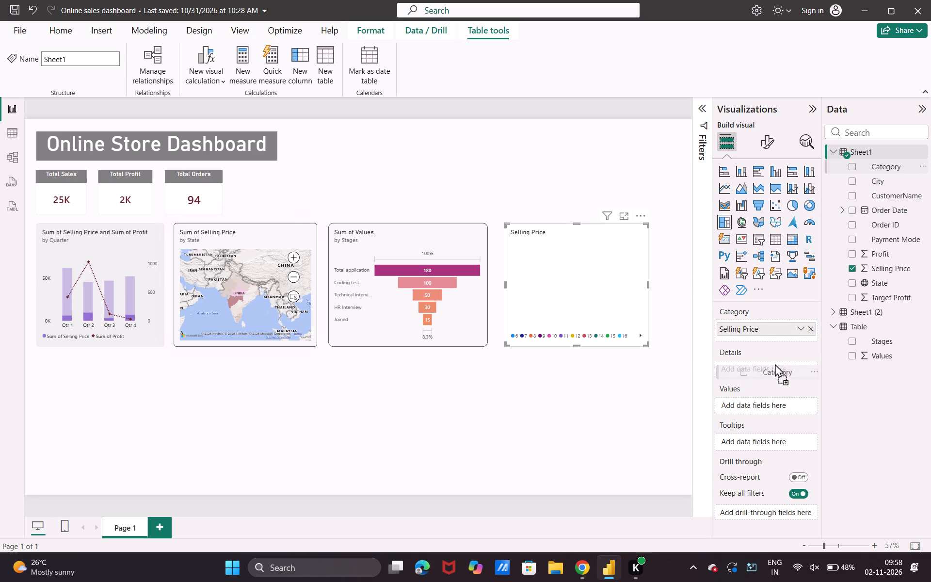
pyautogui.moveTo(775, 364); pyautogui.dragTo(775, 361)
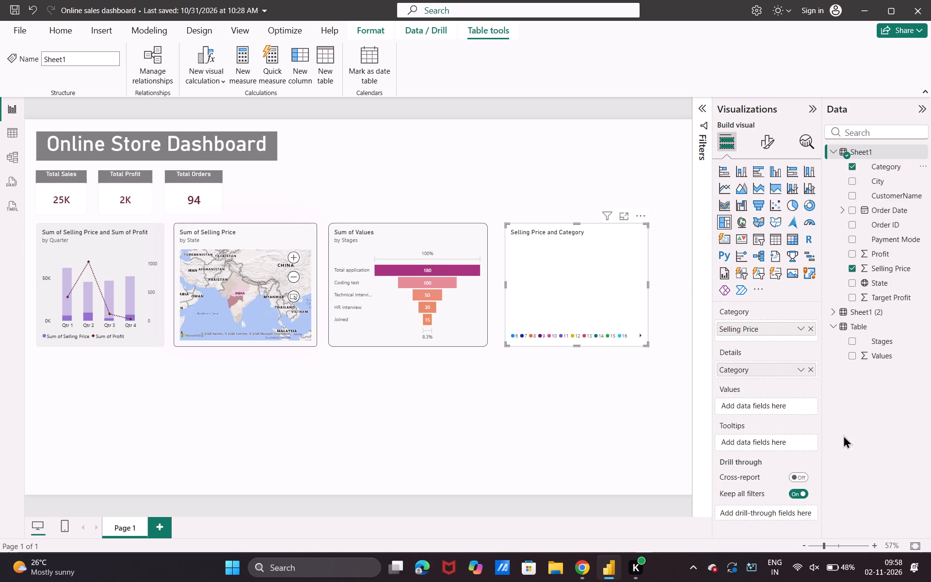
pyautogui.scroll(1, 853, 400)
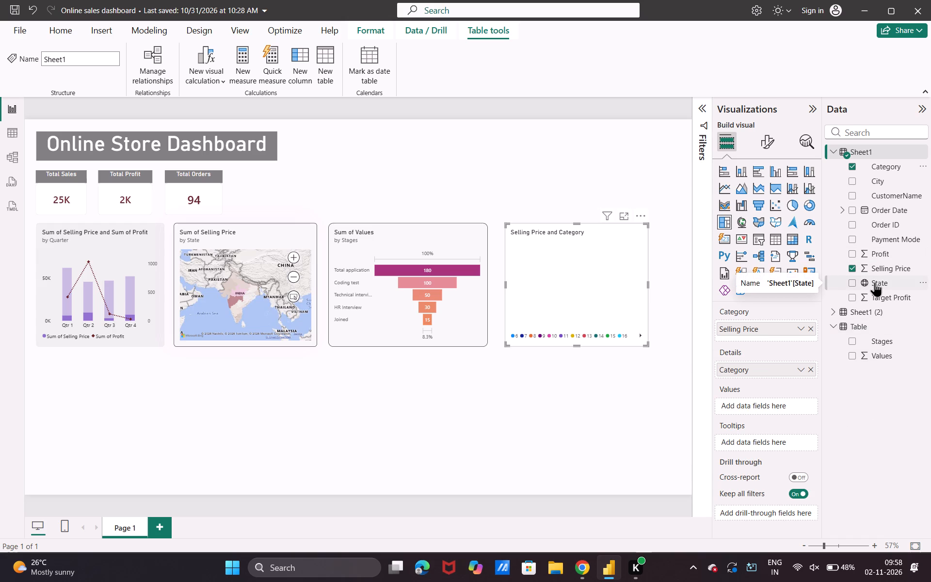
pyautogui.moveTo(875, 282); pyautogui.dragTo(864, 282)
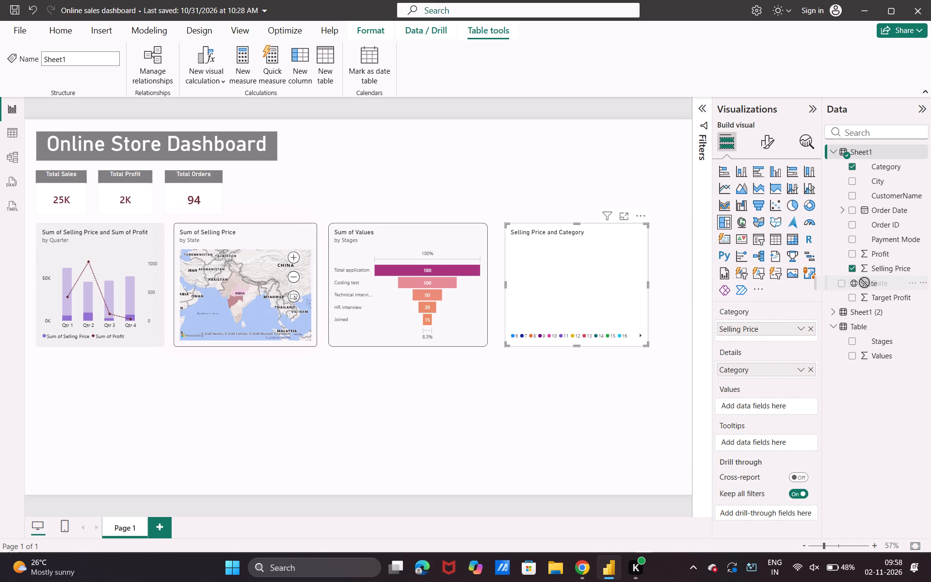
pyautogui.moveTo(864, 282); pyautogui.dragTo(860, 289)
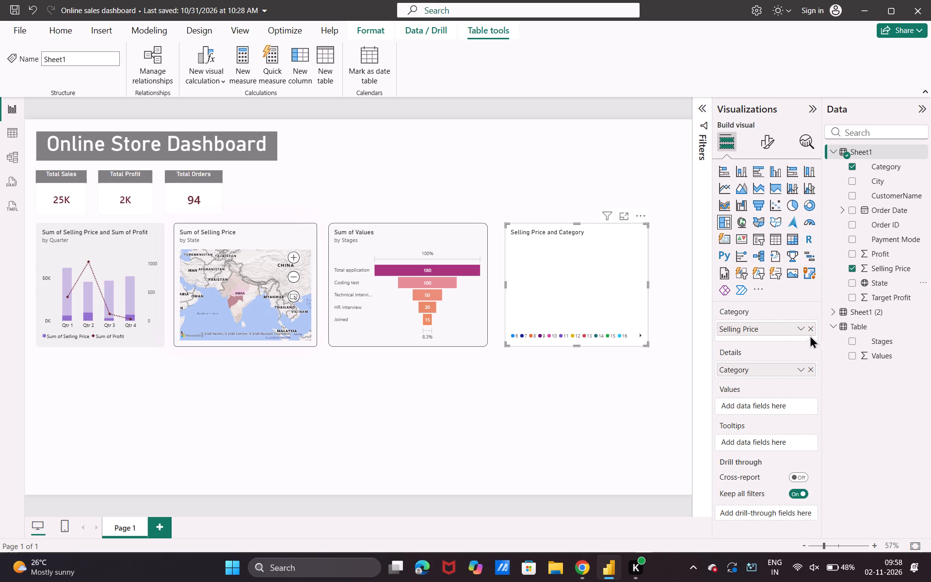
pyautogui.click(809, 327)
pyautogui.moveTo(861, 269); pyautogui.dragTo(834, 390)
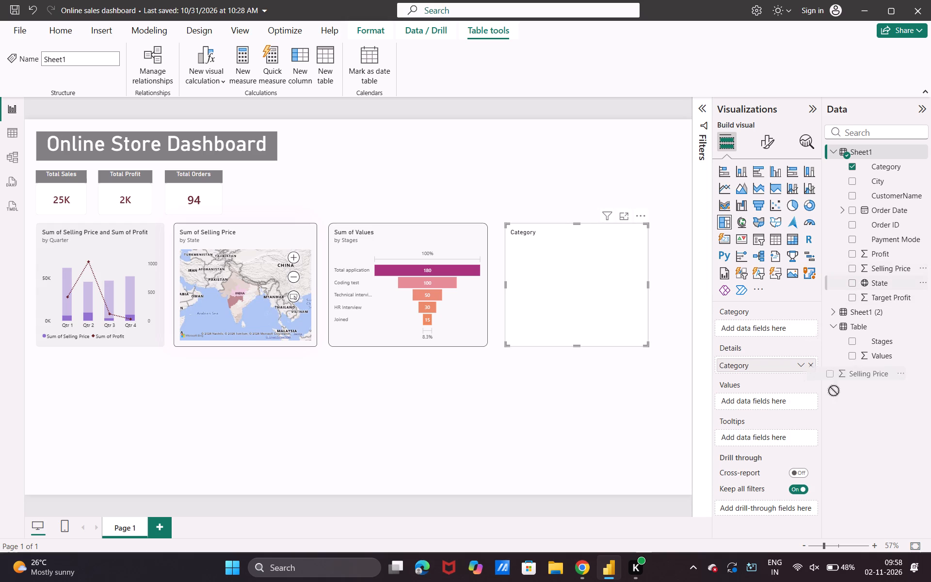
pyautogui.moveTo(834, 390); pyautogui.dragTo(775, 401)
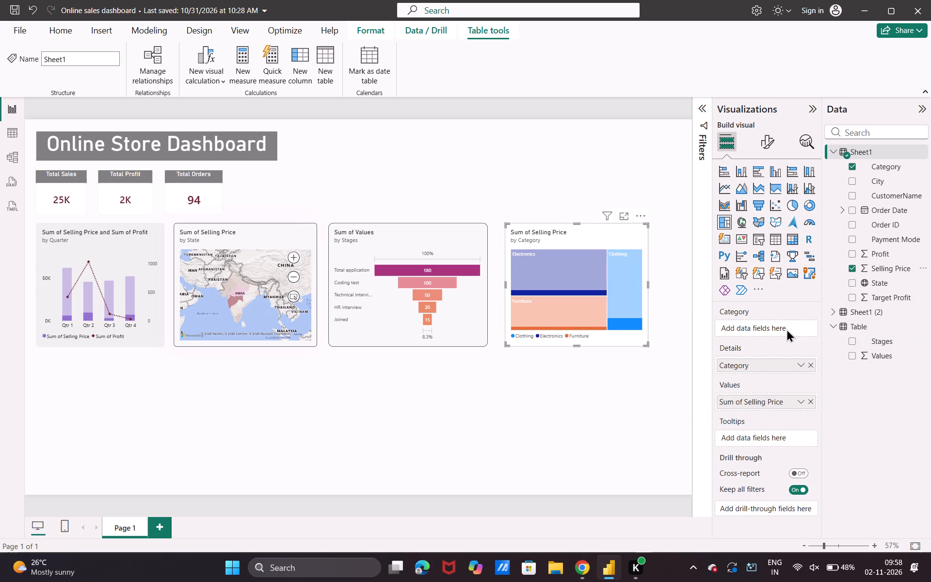
pyautogui.moveTo(881, 282); pyautogui.dragTo(783, 325)
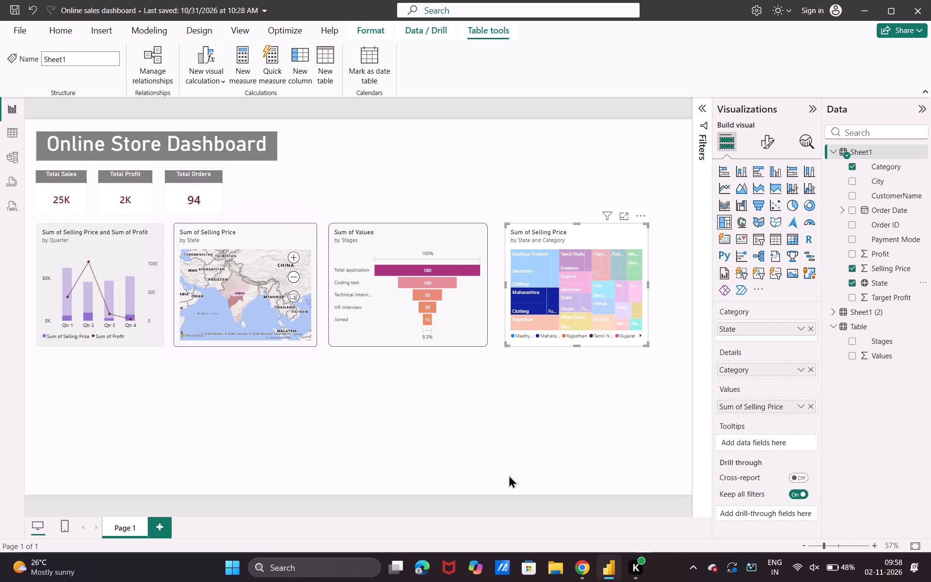
pyautogui.click(635, 385)
# Move the treemap to a new row beneath the quarterly column chart, aligning their left edges and leaving a small gap.
pyautogui.hscroll(-1, 635, 385)
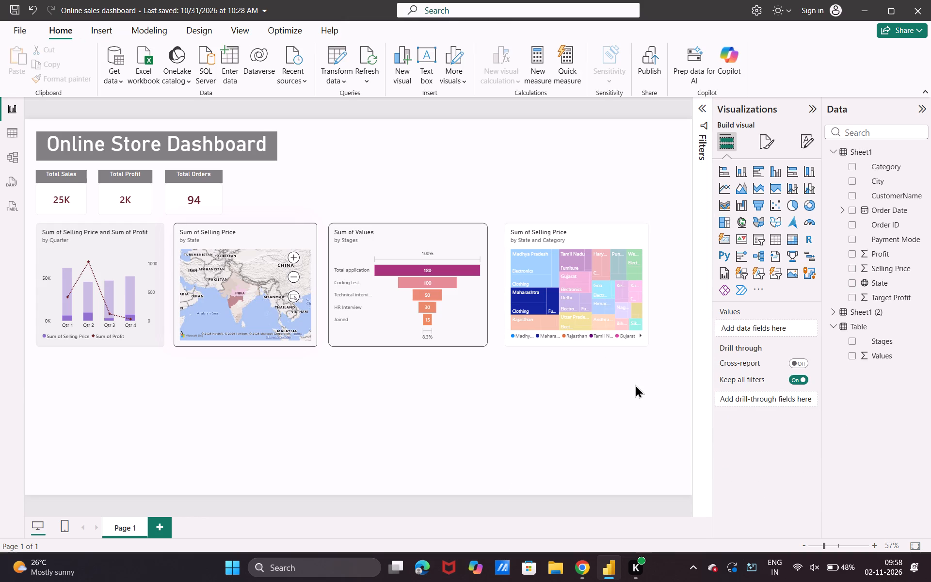
pyautogui.hscroll(-1, 635, 385)
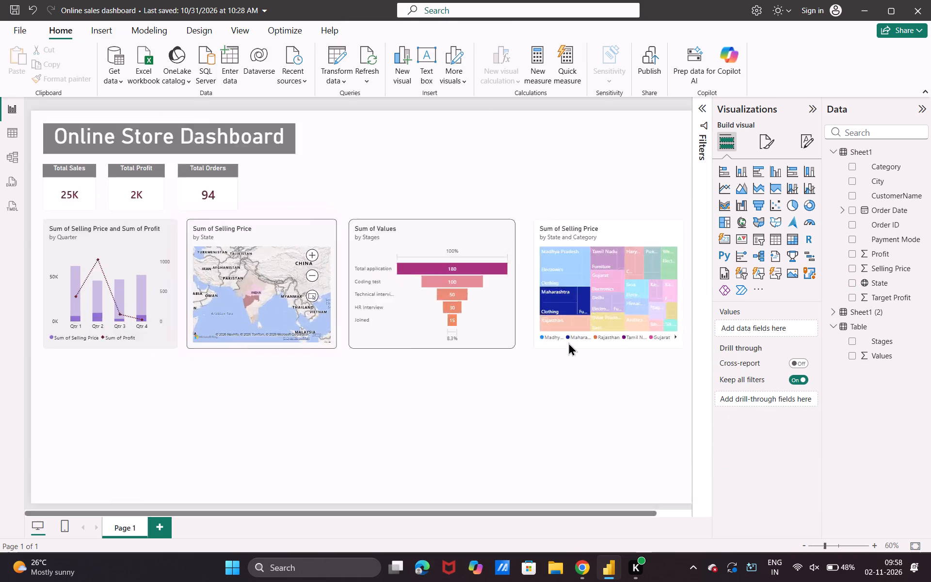
pyautogui.scroll(-1, 527, 421)
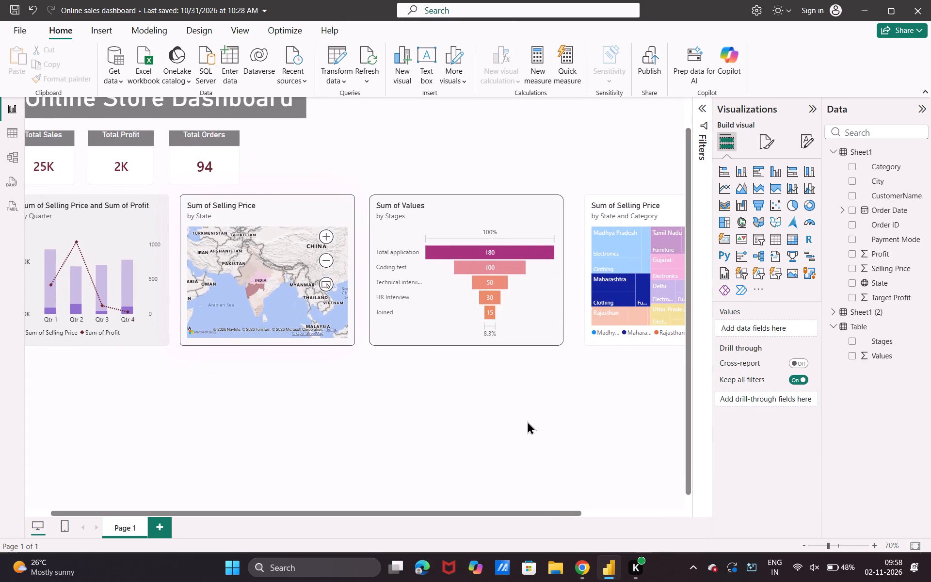
pyautogui.moveTo(522, 273); pyautogui.dragTo(197, 395)
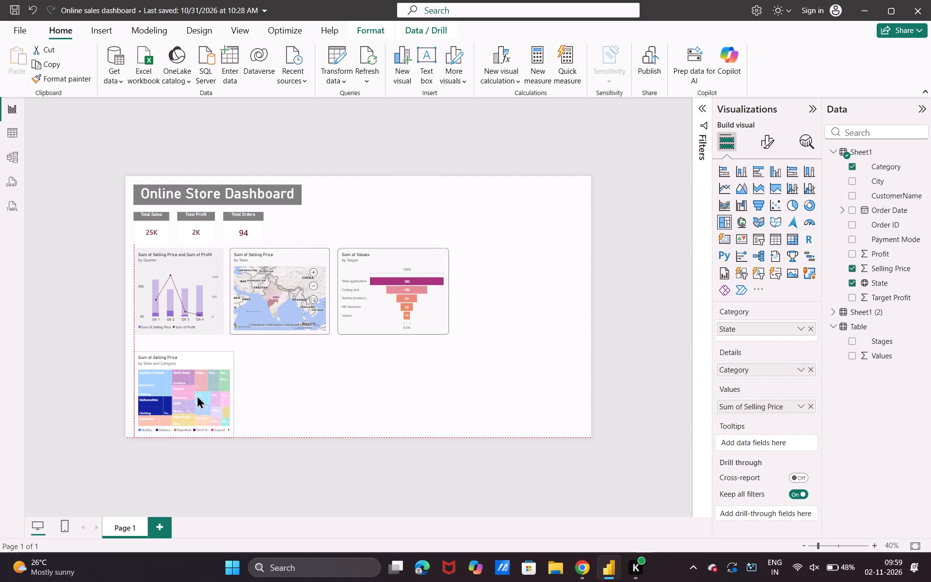
pyautogui.moveTo(197, 395); pyautogui.dragTo(198, 362)
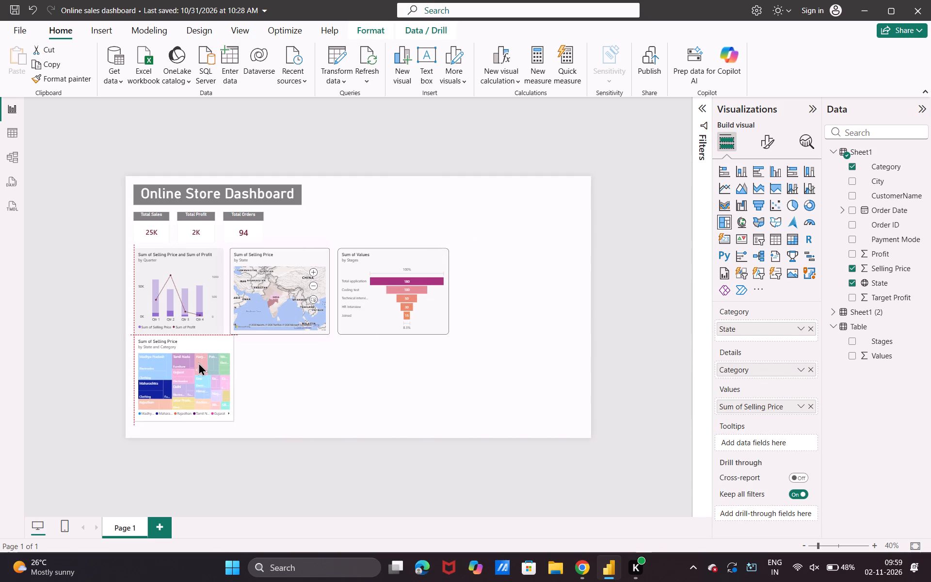
pyautogui.moveTo(198, 362); pyautogui.dragTo(197, 368)
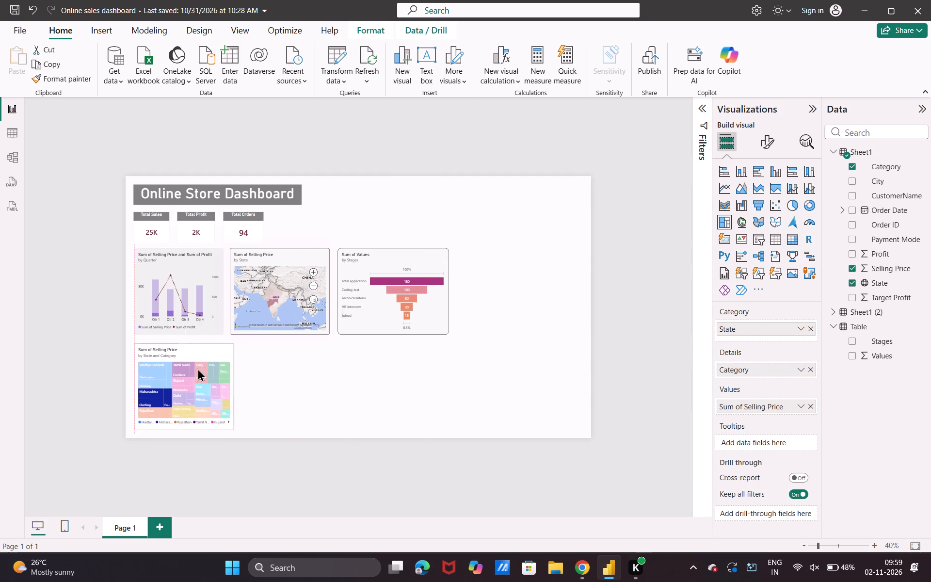
# Enlarge the treemap so it spans most of the row beneath the three charts, ending slightly short of the funnel chart's right edge.
pyautogui.click(827, 546)
pyautogui.scroll(-1, 283, 429)
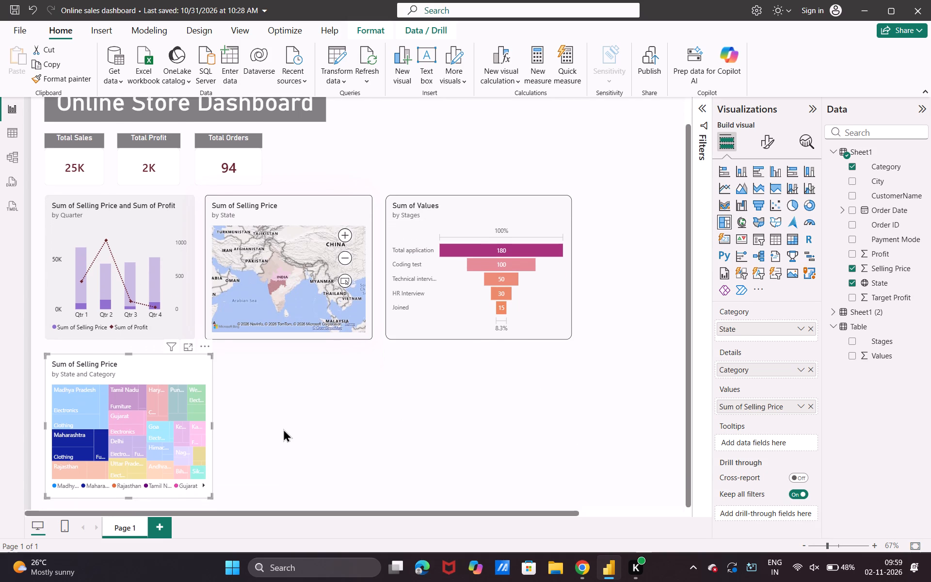
pyautogui.scroll(-1, 283, 429)
pyautogui.moveTo(210, 494); pyautogui.dragTo(223, 502)
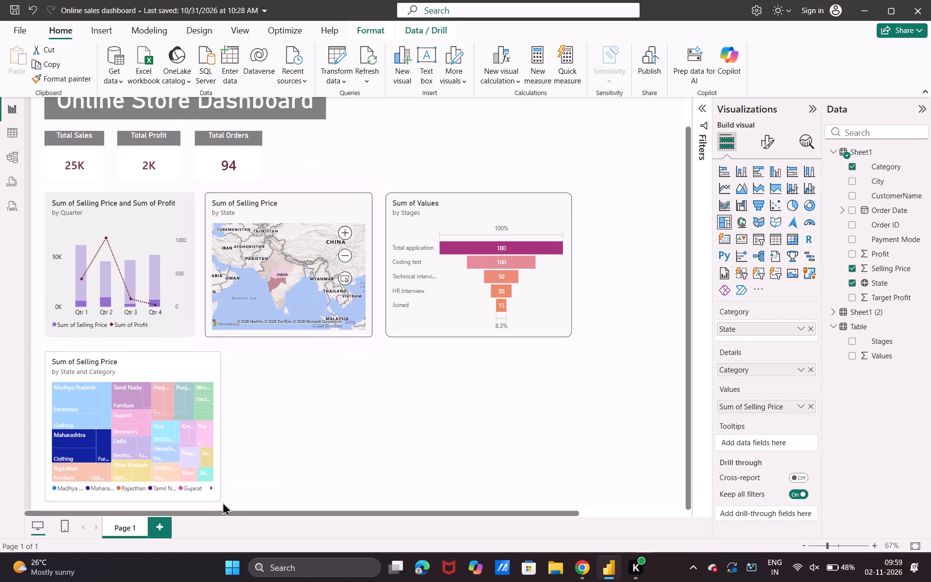
pyautogui.moveTo(223, 502); pyautogui.dragTo(204, 487)
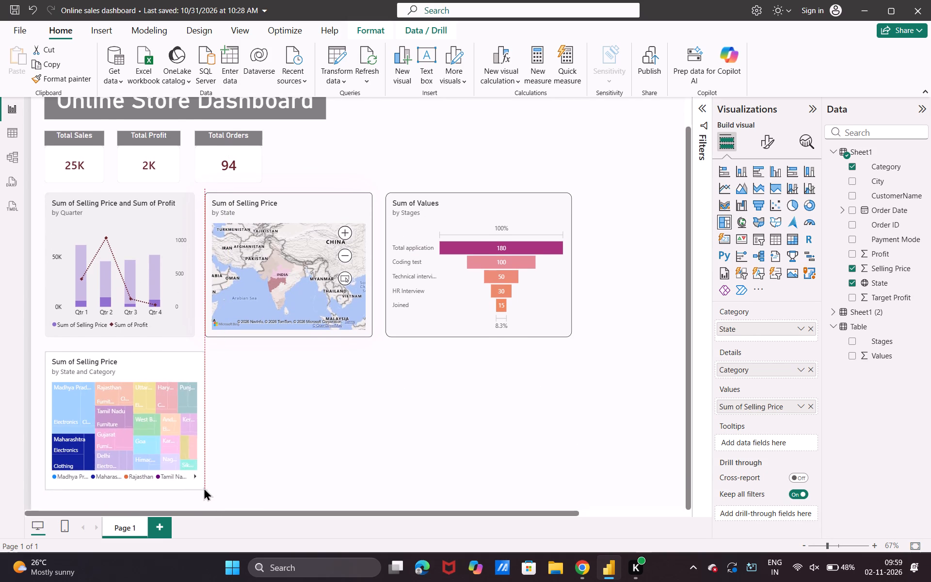
pyautogui.moveTo(204, 487); pyautogui.dragTo(213, 488)
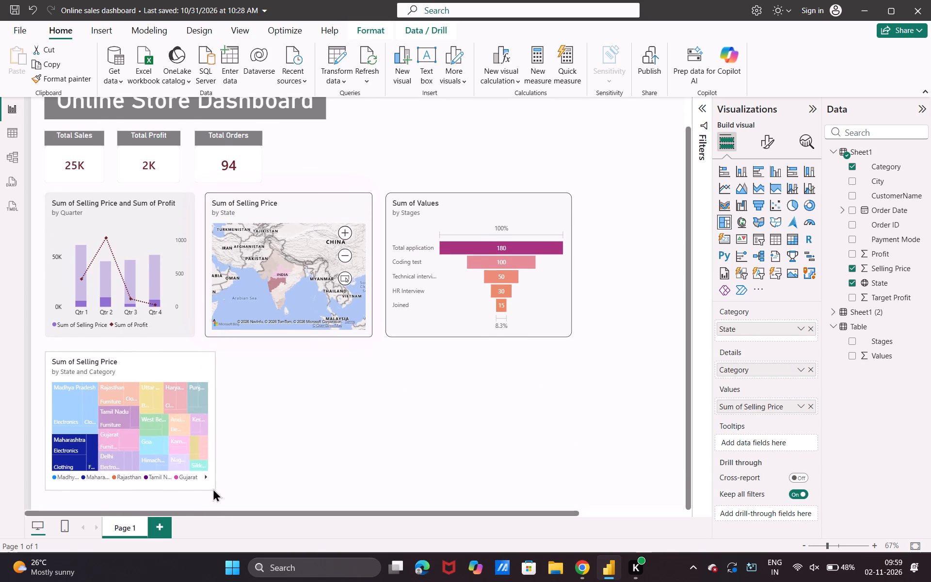
pyautogui.moveTo(213, 488); pyautogui.dragTo(385, 505)
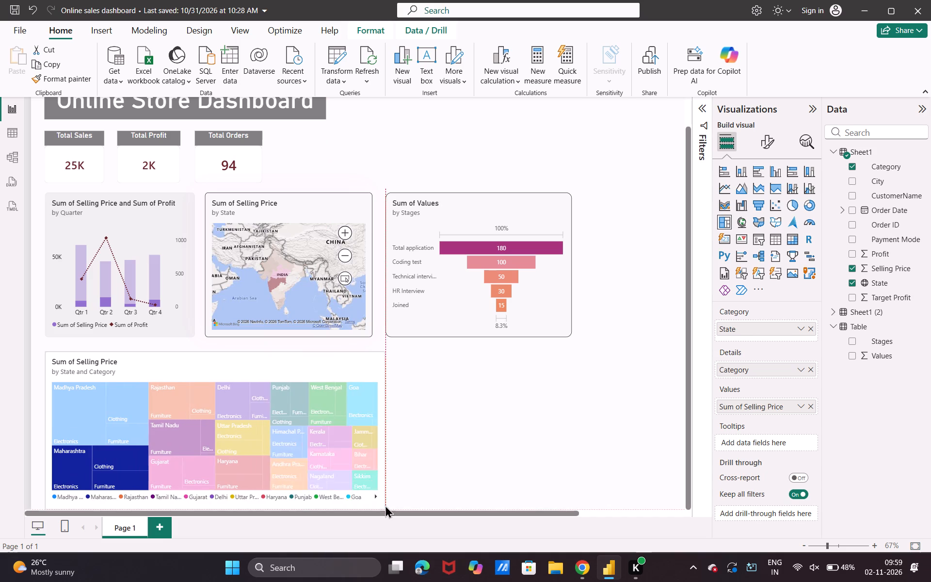
pyautogui.moveTo(385, 505); pyautogui.dragTo(427, 496)
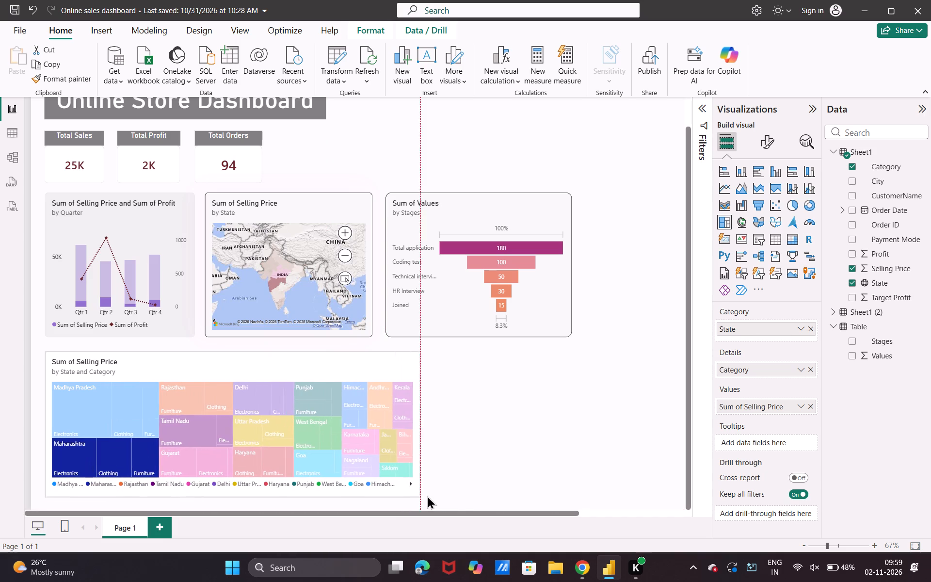
pyautogui.moveTo(427, 496); pyautogui.dragTo(498, 503)
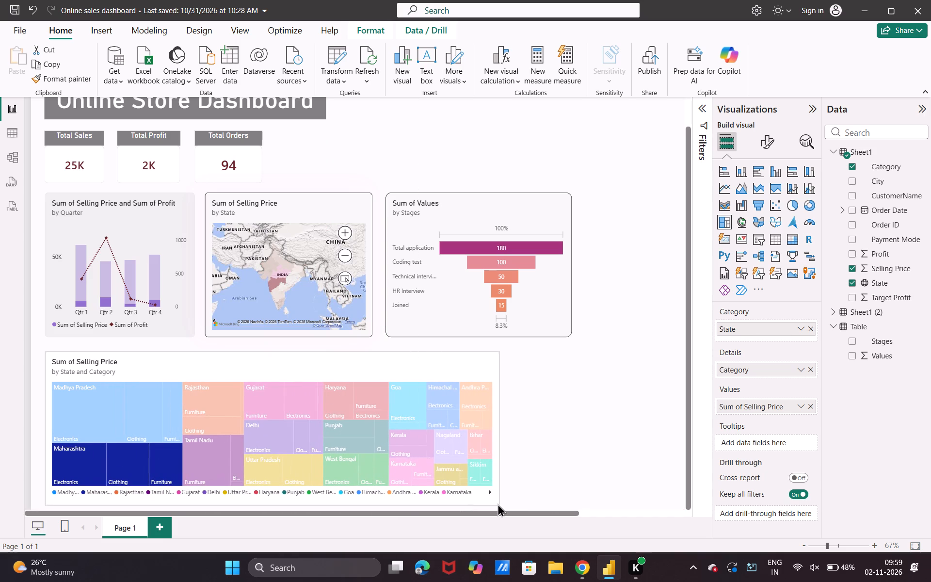
pyautogui.moveTo(498, 503); pyautogui.dragTo(533, 503)
pyautogui.click(598, 485)
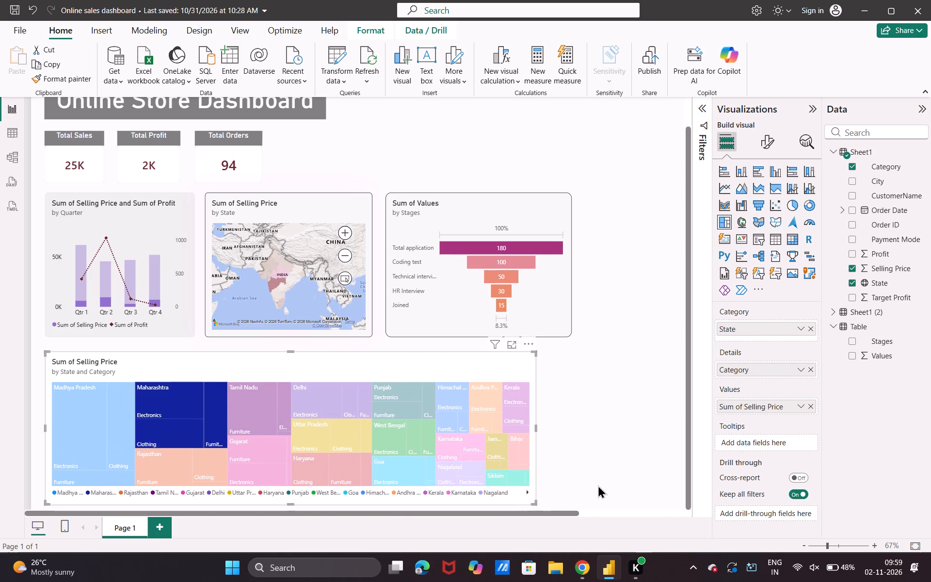
pyautogui.scroll(-2, 598, 485)
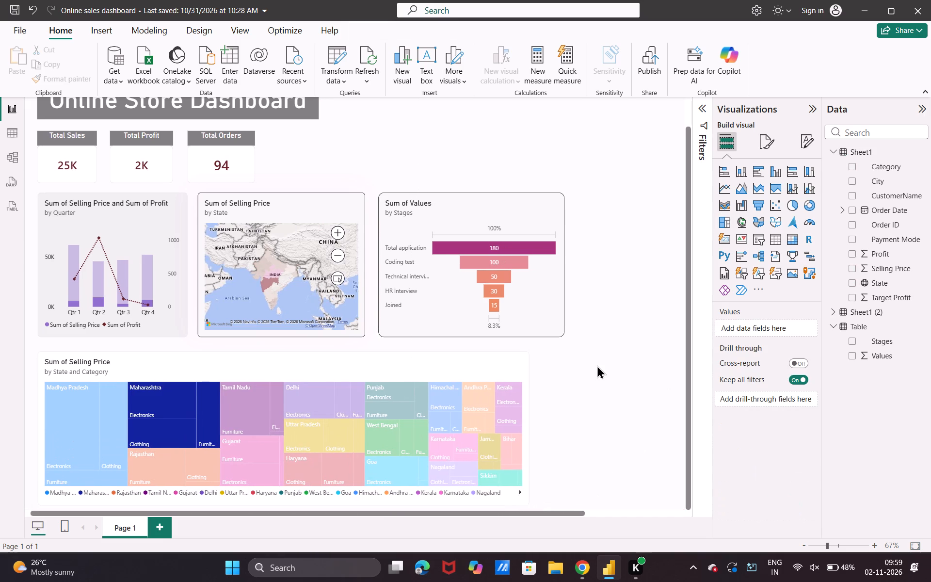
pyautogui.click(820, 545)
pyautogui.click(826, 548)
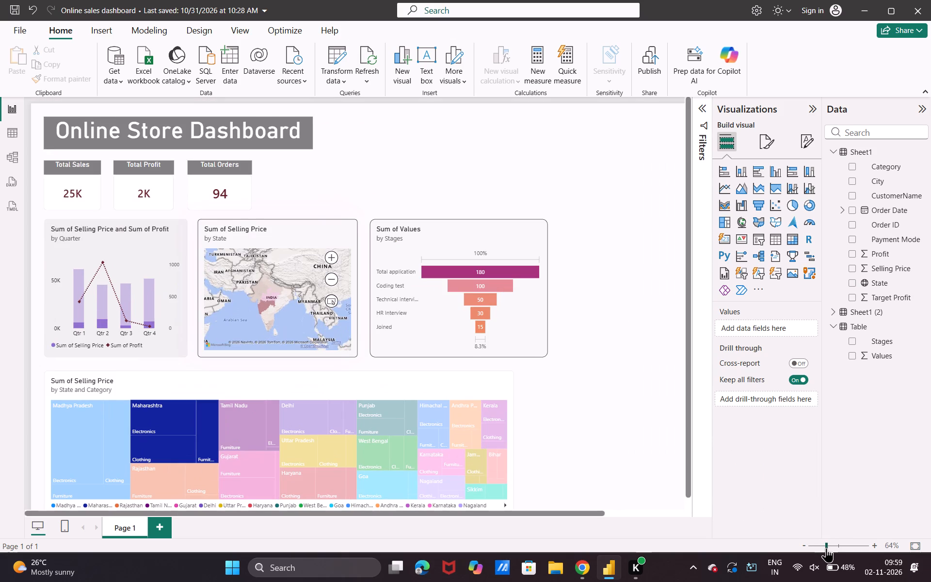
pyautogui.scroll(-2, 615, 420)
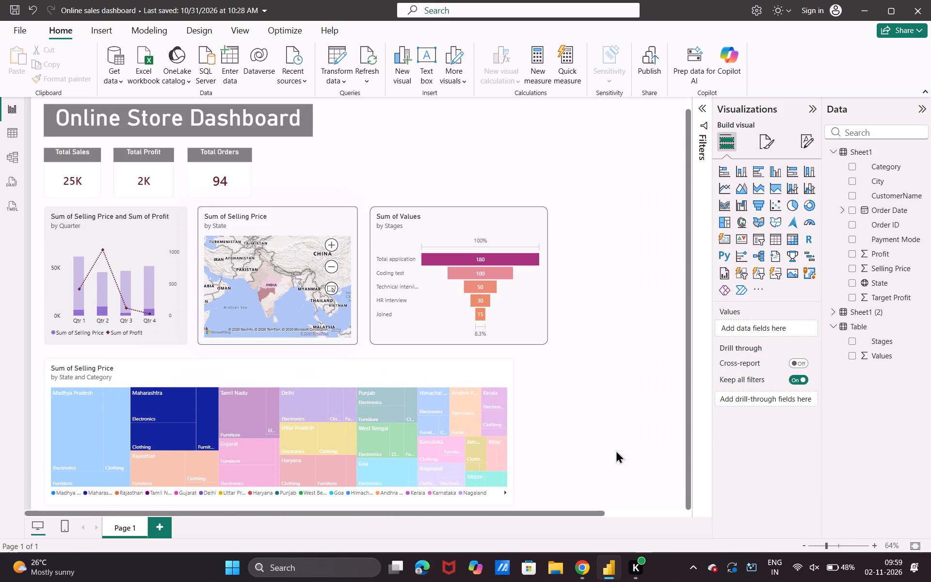
# Switch to the Launchpad site in Chrome and submit the Face ID verification.
pyautogui.click(578, 559)
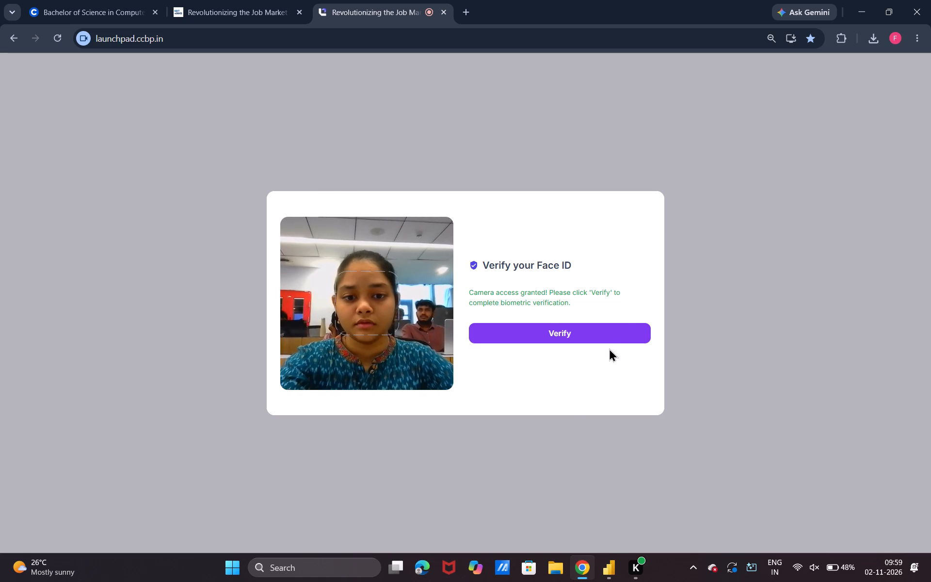
pyautogui.moveTo(609, 348); pyautogui.dragTo(626, 323)
pyautogui.click(624, 330)
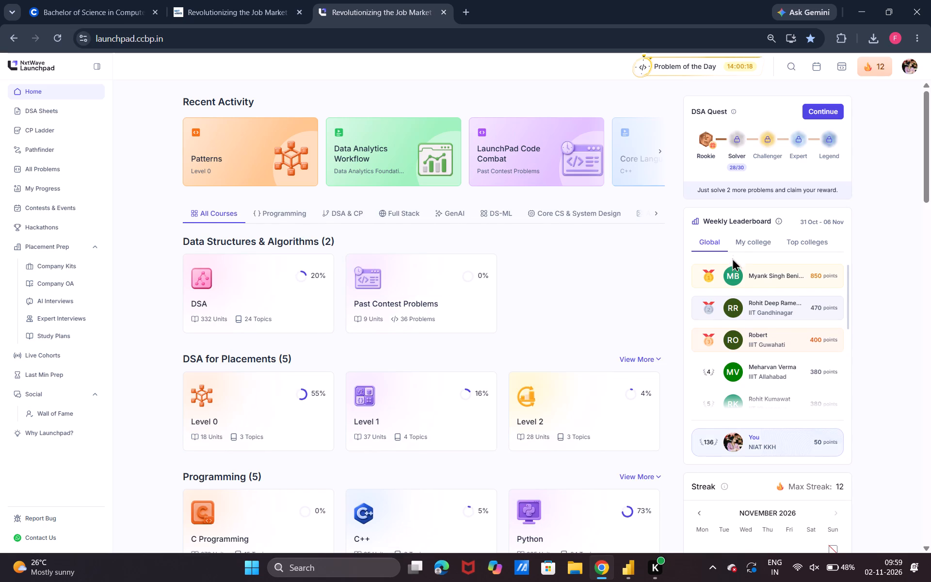
# Show the My college ranking in the Weekly Leaderboard and look through it around the account's own rank.
pyautogui.click(764, 246)
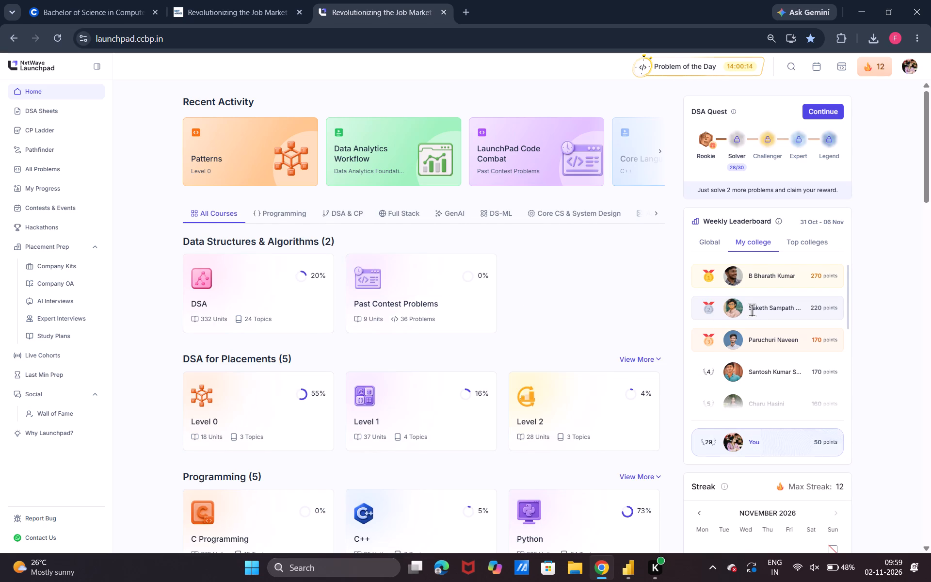
pyautogui.scroll(-2, 752, 310)
pyautogui.scroll(-1, 718, 362)
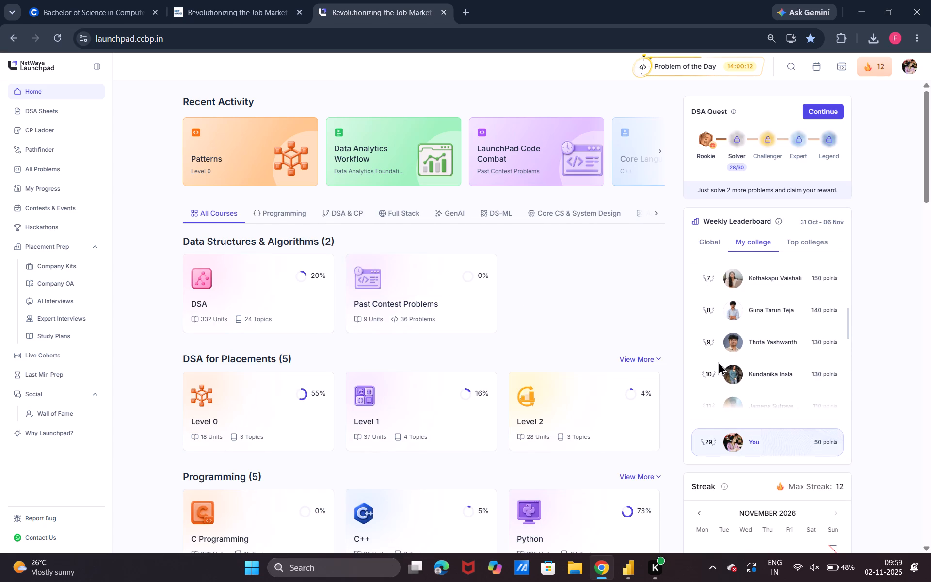
pyautogui.scroll(-1, 718, 362)
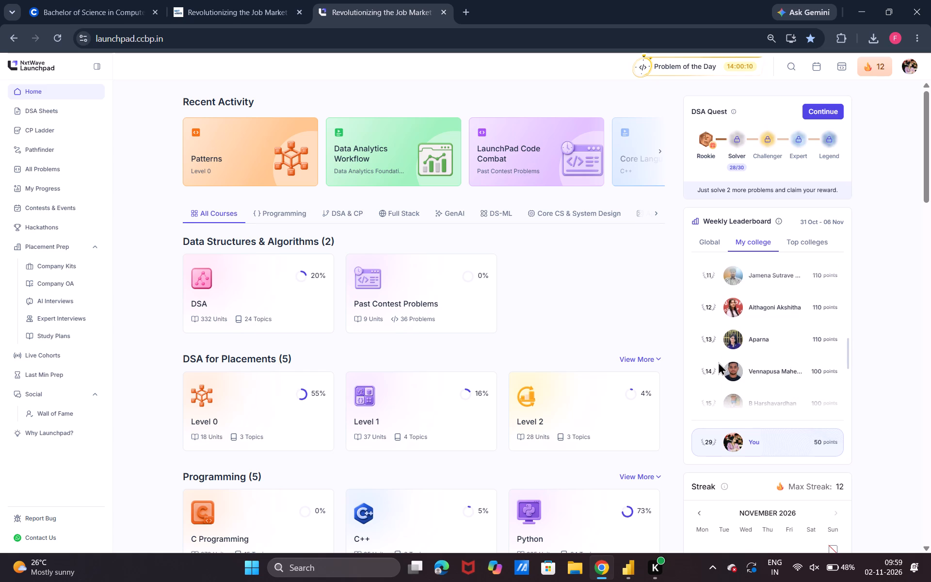
pyautogui.scroll(-3, 718, 362)
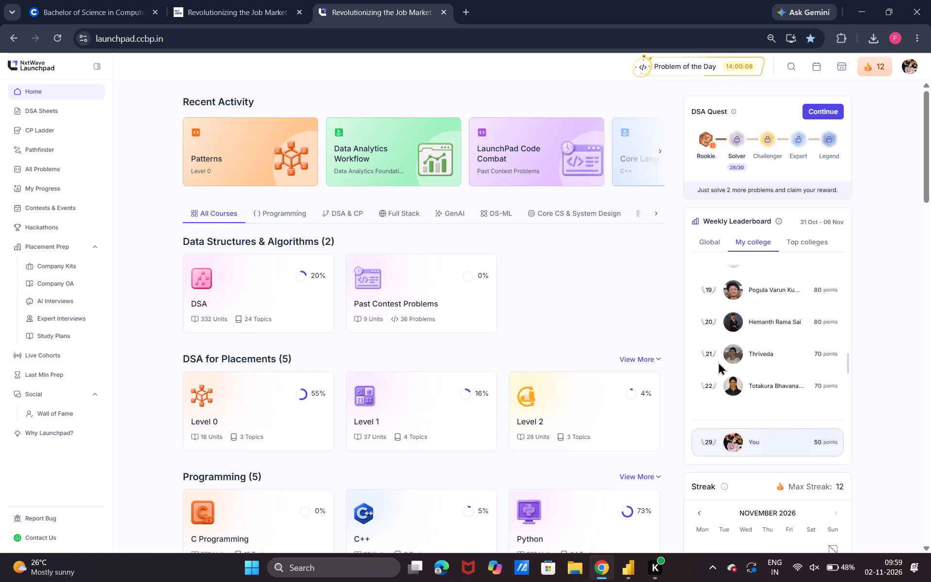
pyautogui.scroll(-2, 718, 362)
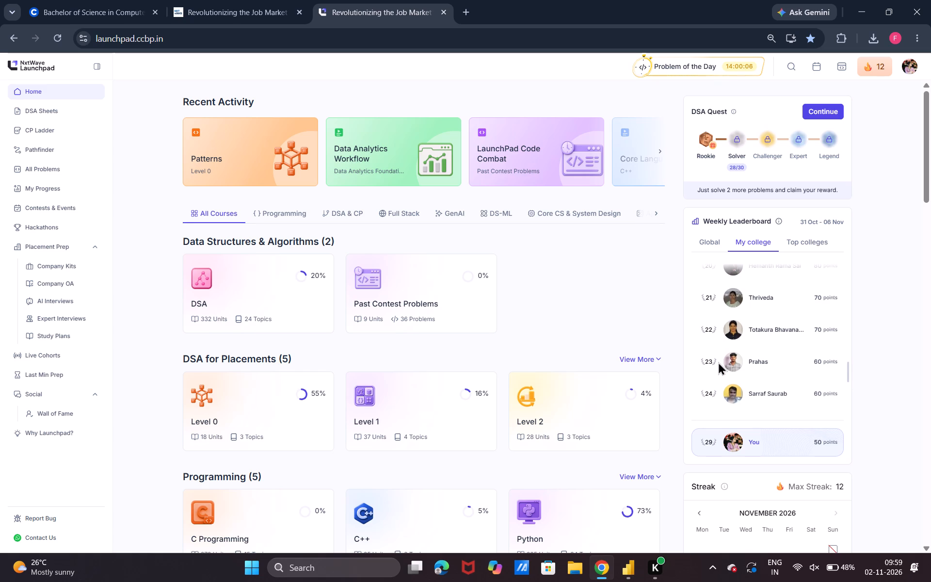
pyautogui.scroll(-4, 718, 362)
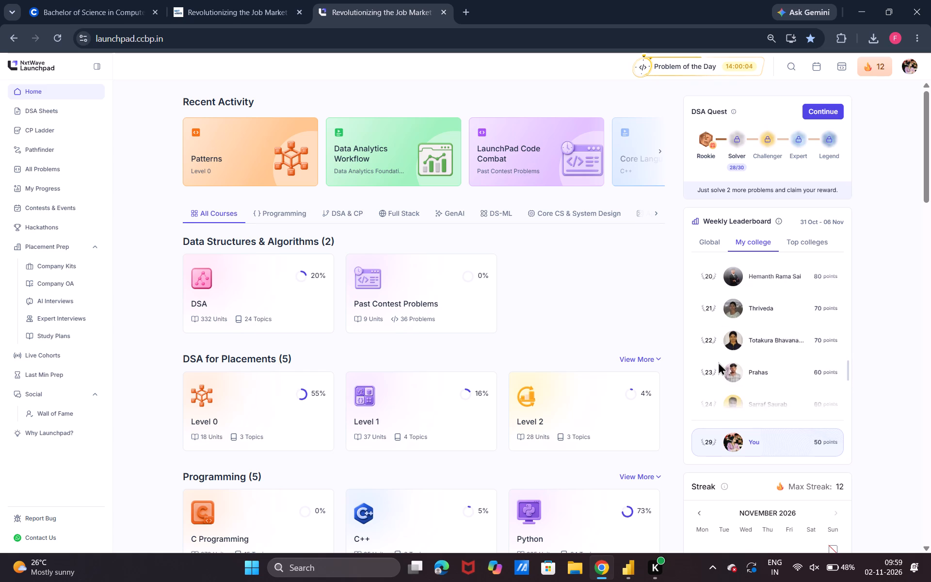
pyautogui.scroll(-2, 718, 362)
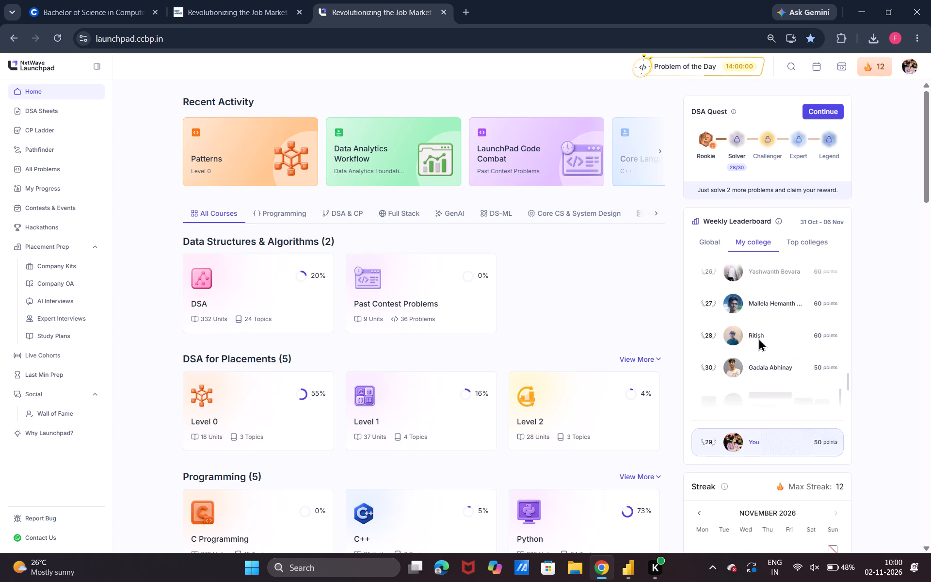
pyautogui.click(623, 307)
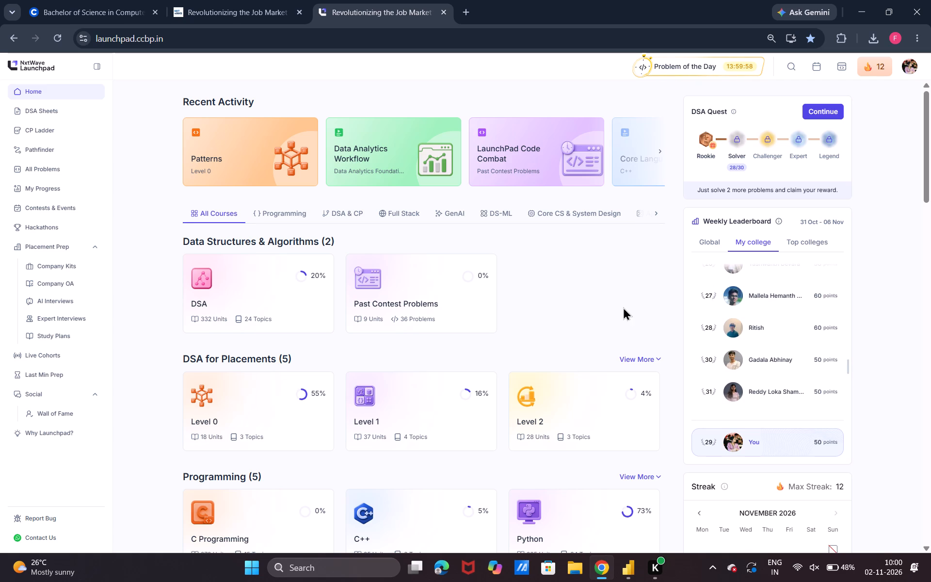
# Return to Power BI and cross-filter the dashboard by the treemap's Himachal Pradesh and Punjab Electronics tiles, clearing the highlight at the end.
pyautogui.click(625, 573)
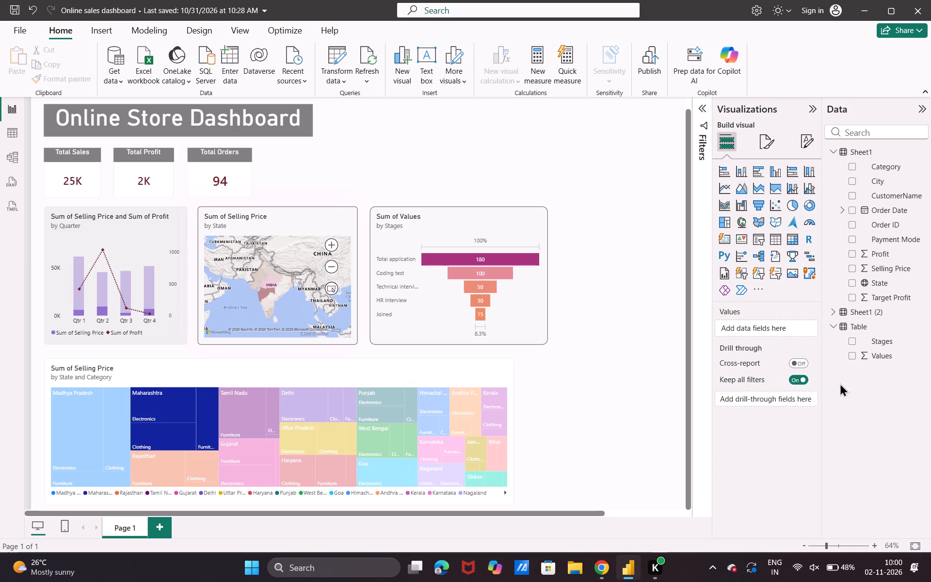
pyautogui.click(429, 414)
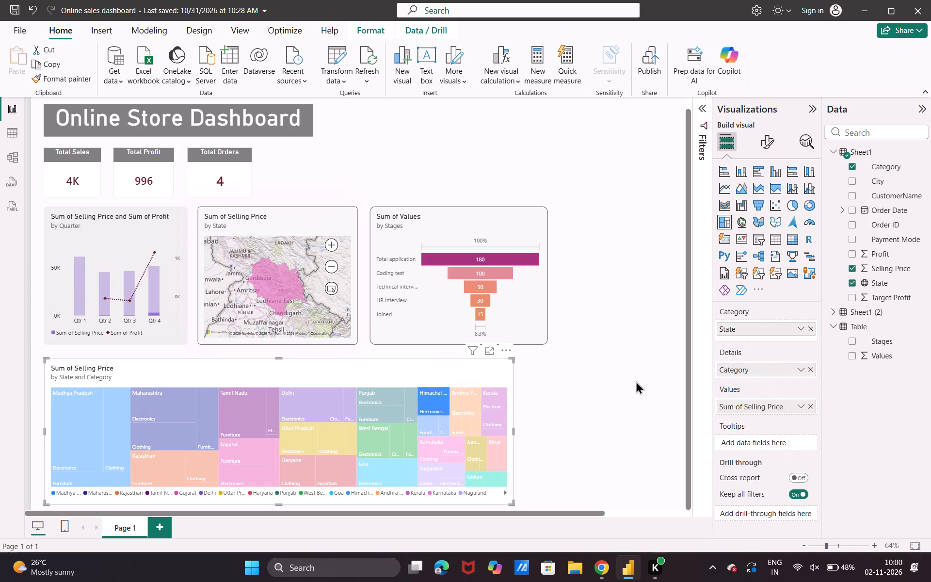
pyautogui.scroll(-2, 635, 410)
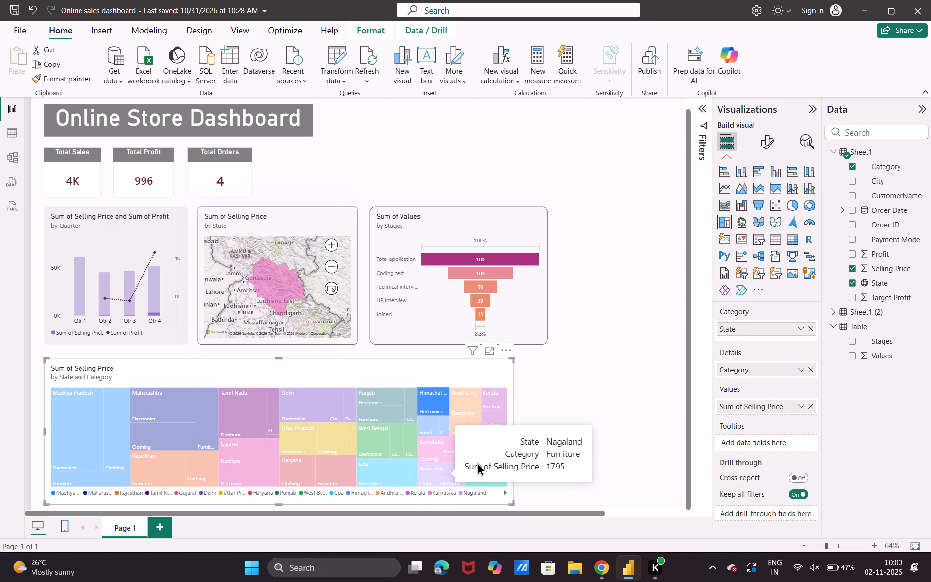
pyautogui.click(559, 456)
pyautogui.click(367, 393)
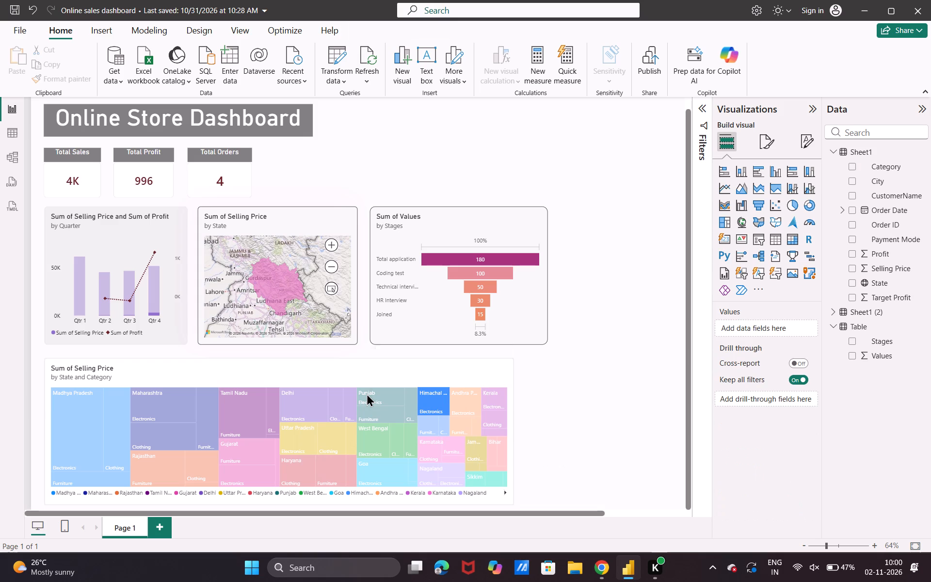
pyautogui.click(742, 381)
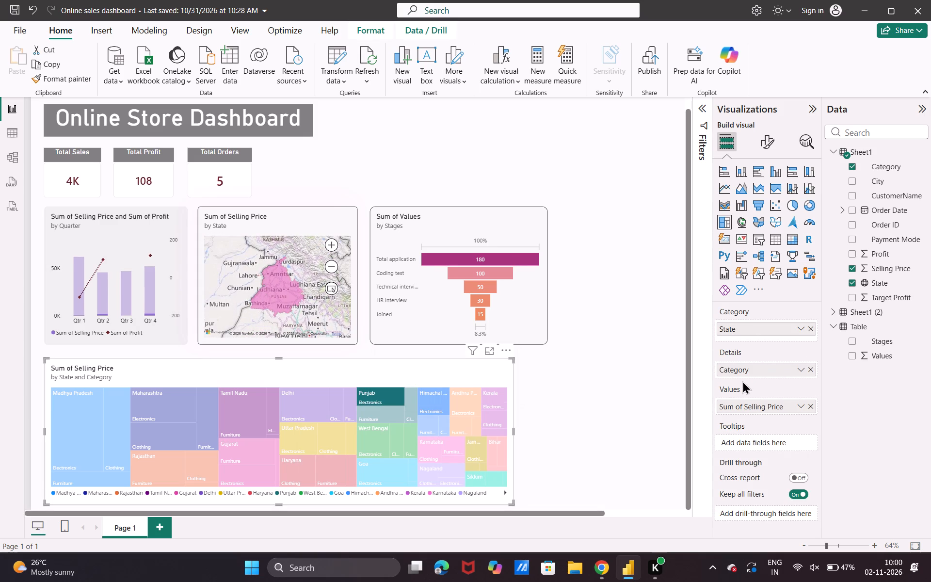
pyautogui.click(571, 389)
pyautogui.click(388, 381)
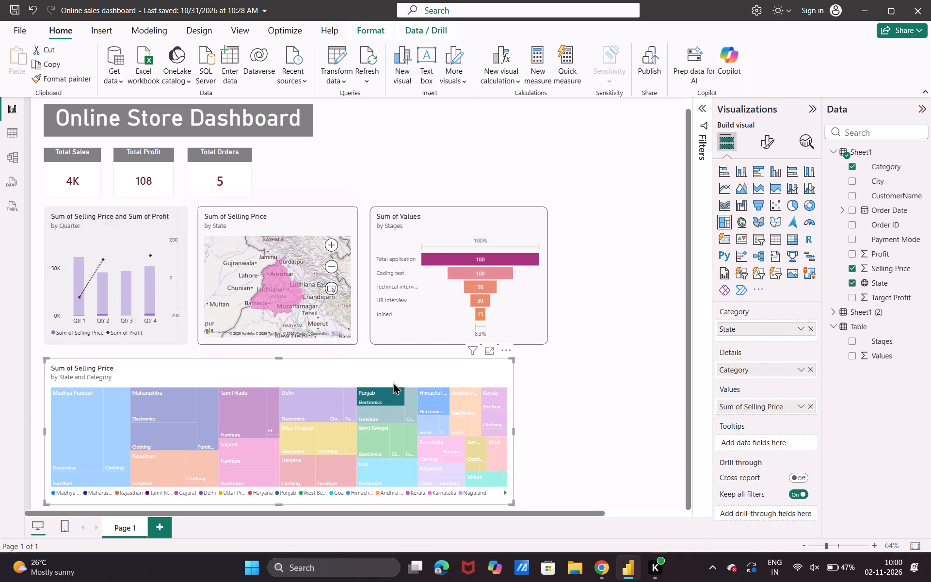
pyautogui.click(389, 389)
pyautogui.click(595, 425)
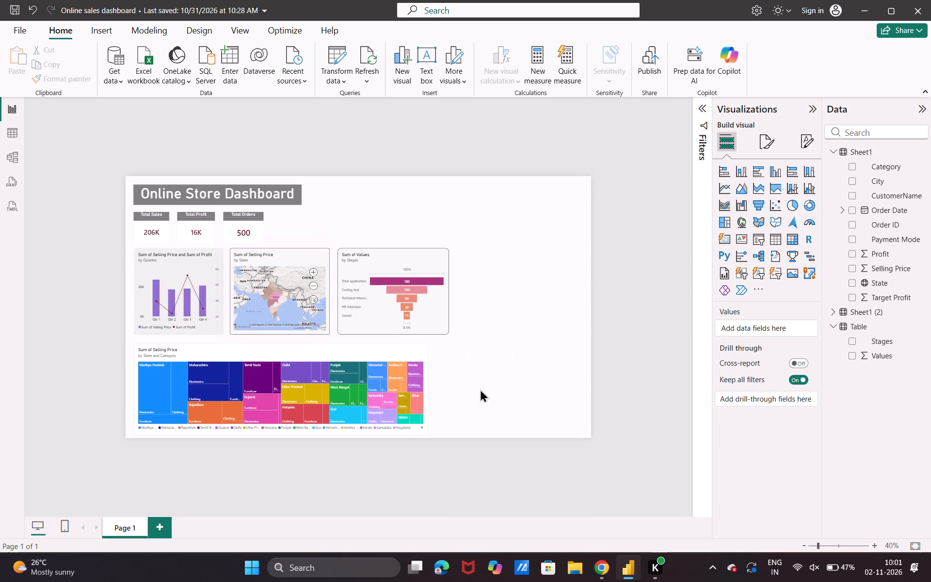
# Cross-filter the dashboard by treemap tiles in Karnataka, Punjab and Maharashtra, finishing with the highlight cleared.
pyautogui.click(397, 408)
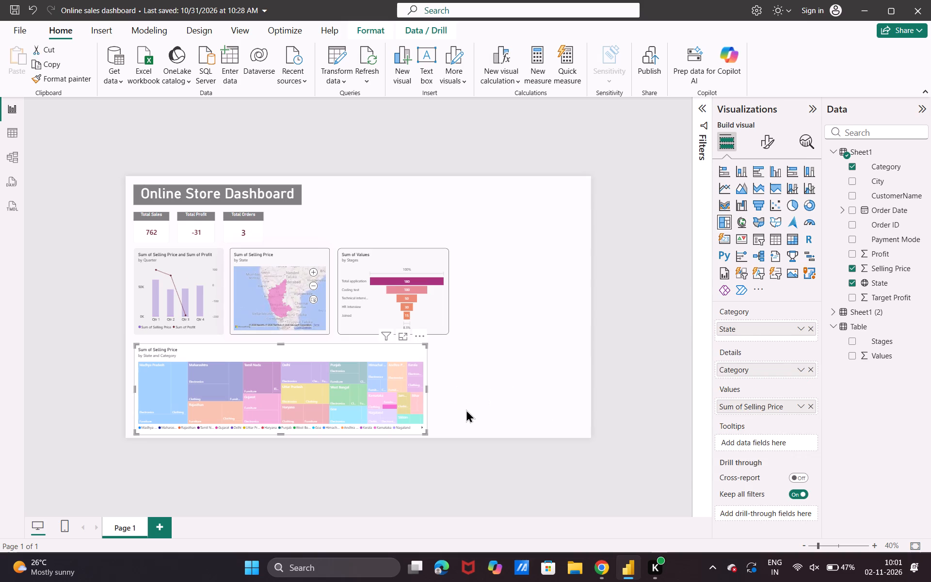
pyautogui.click(466, 409)
pyautogui.click(475, 456)
pyautogui.click(362, 379)
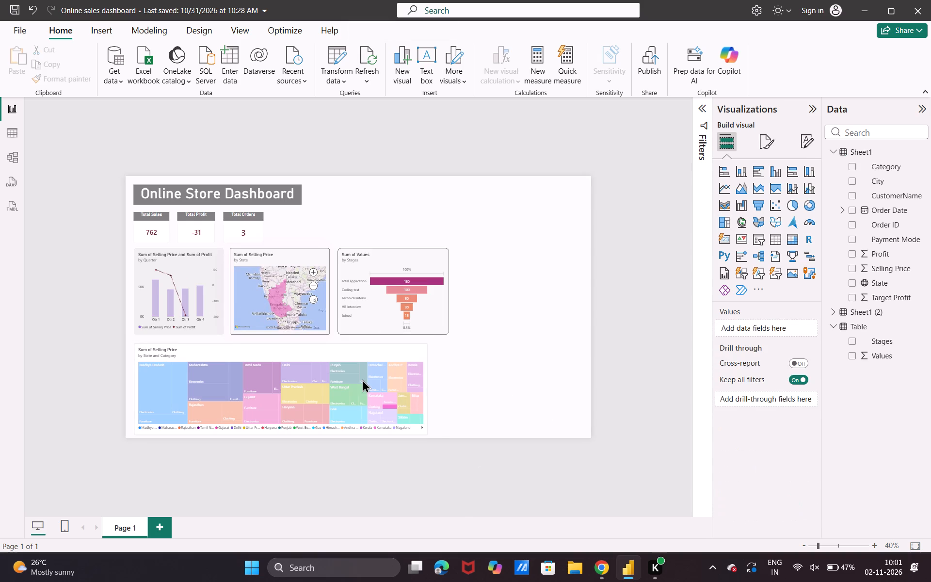
pyautogui.doubleClick(270, 359)
pyautogui.doubleClick(278, 361)
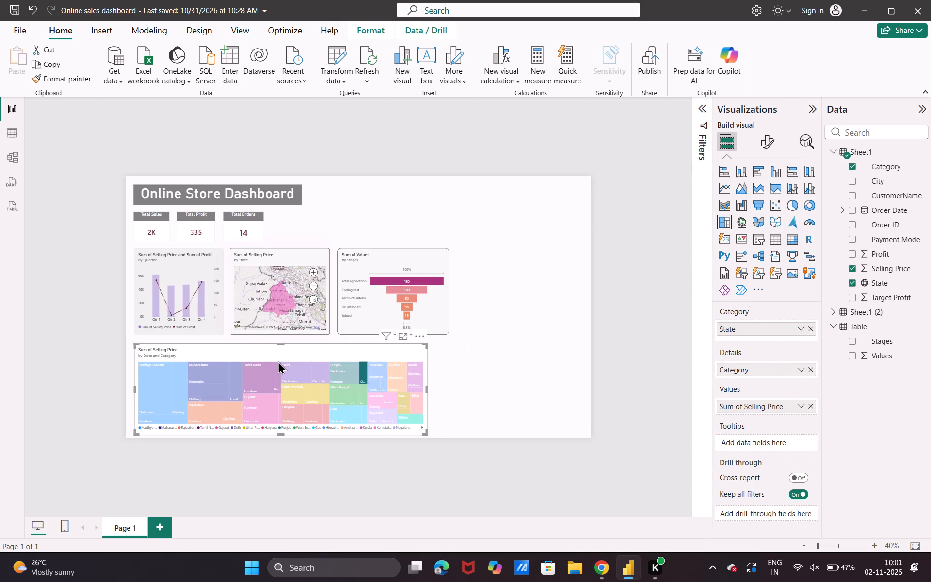
pyautogui.tripleClick(296, 360)
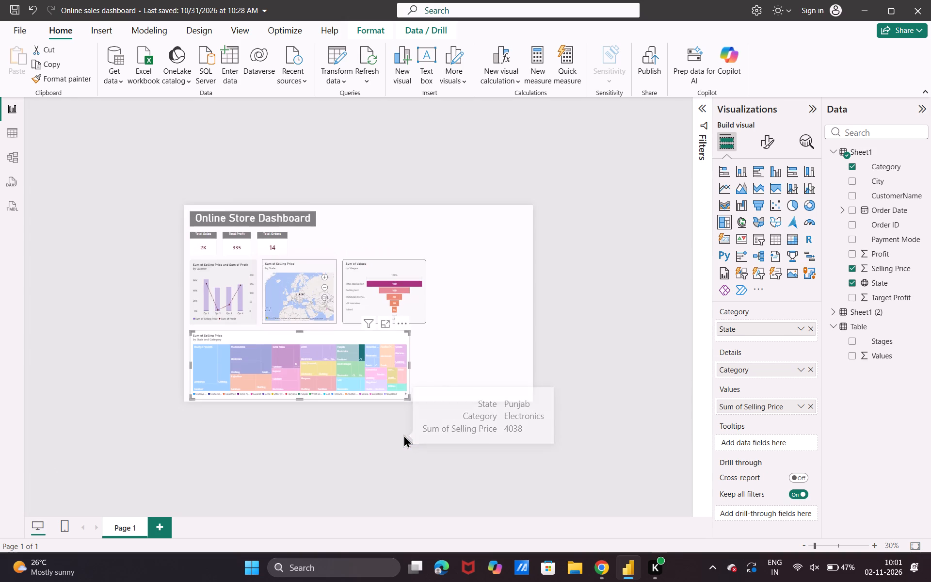
pyautogui.click(245, 352)
pyautogui.click(257, 359)
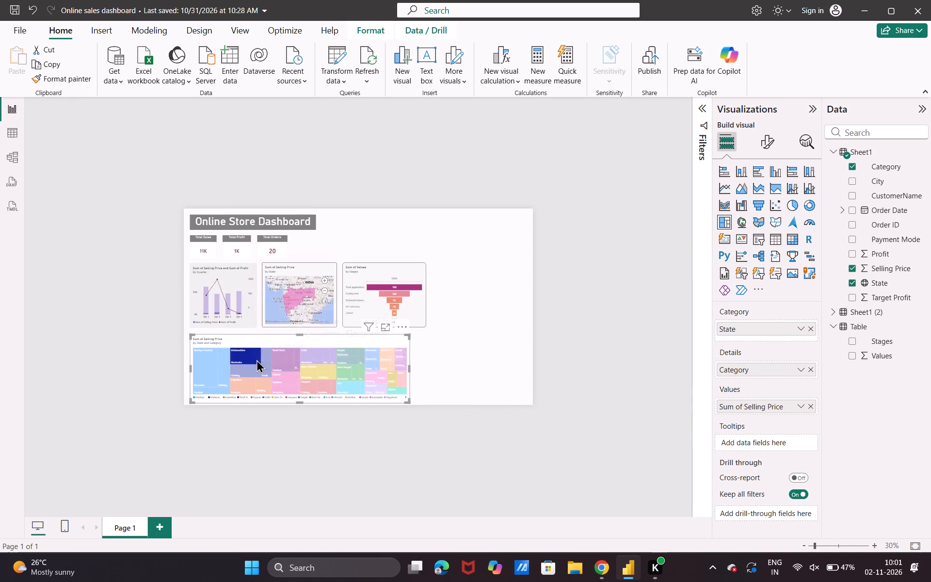
pyautogui.click(287, 336)
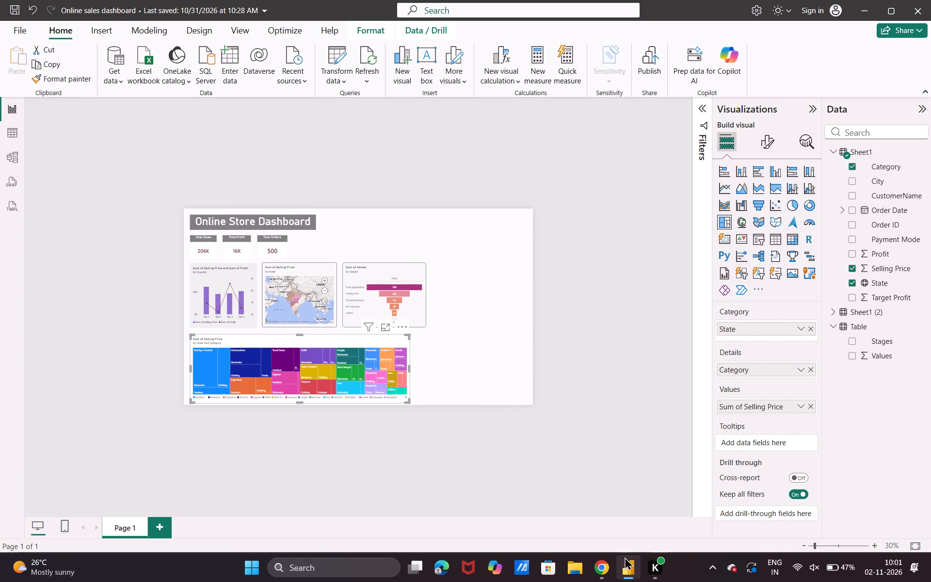
# Turn on data labels for the Selling Price by State and Category treemap.
pyautogui.click(822, 542)
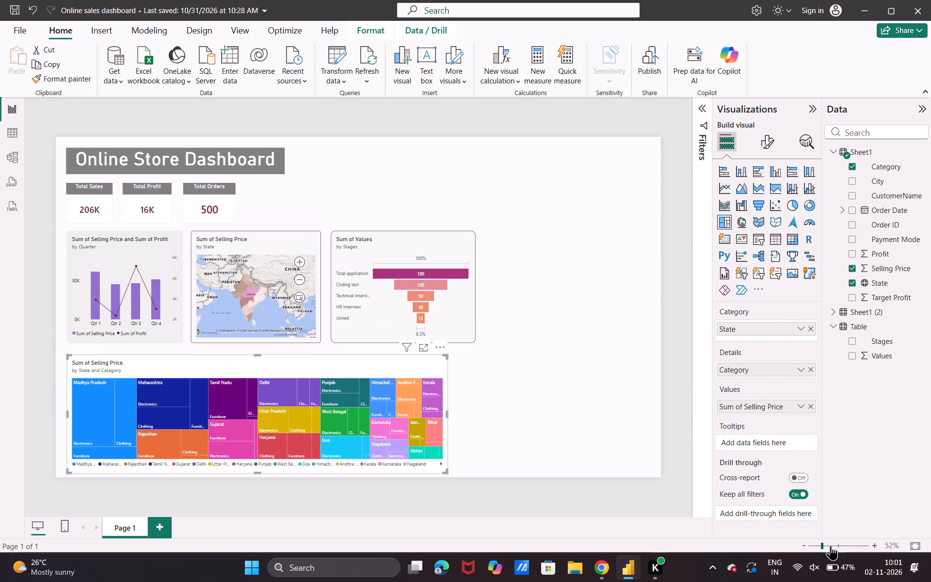
pyautogui.click(825, 544)
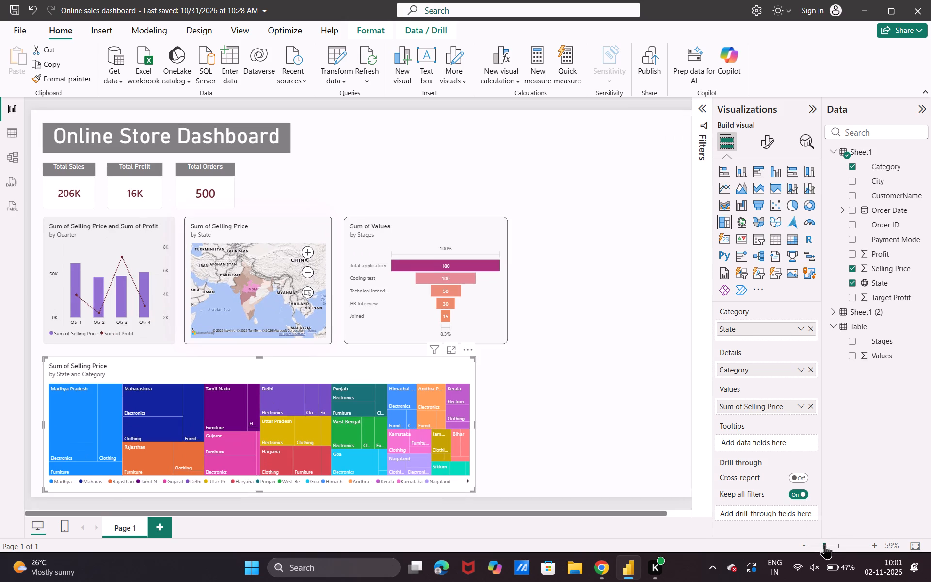
pyautogui.click(652, 450)
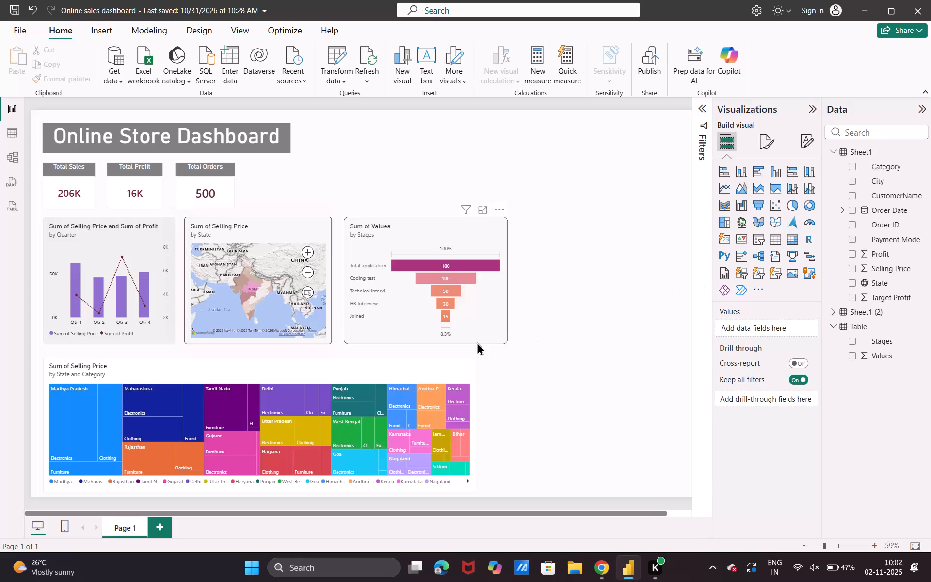
pyautogui.click(449, 360)
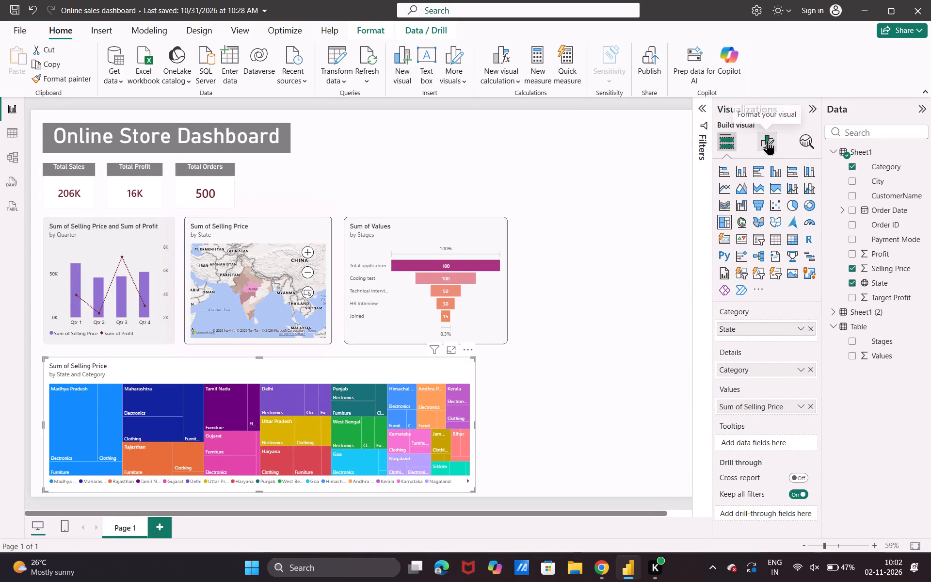
pyautogui.click(768, 140)
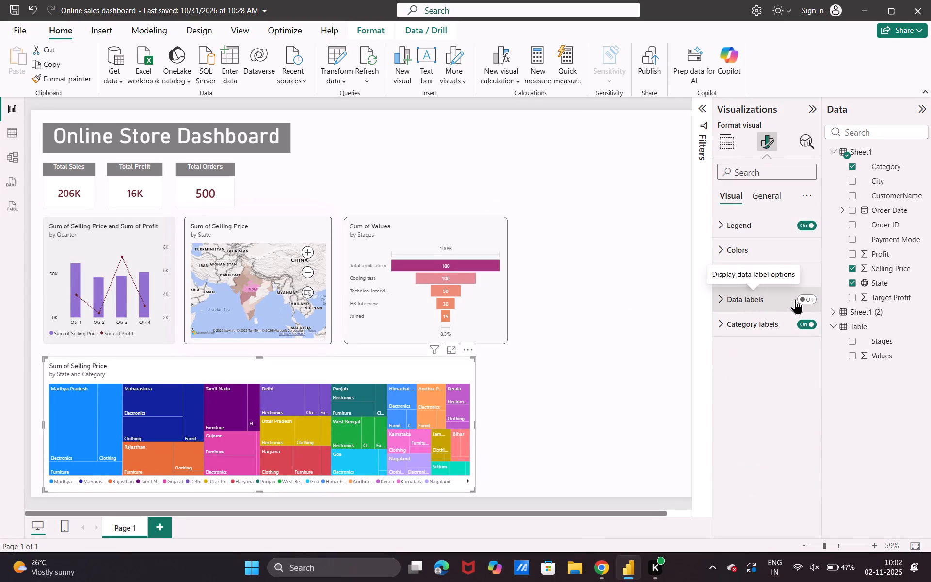
pyautogui.click(801, 298)
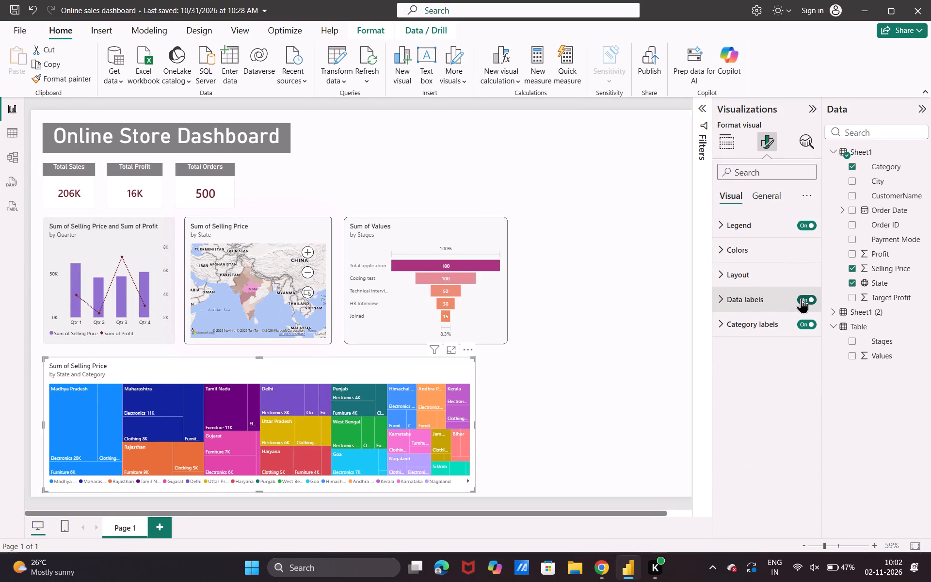
# Set the color of the treemap's data label values to black.
pyautogui.click(759, 298)
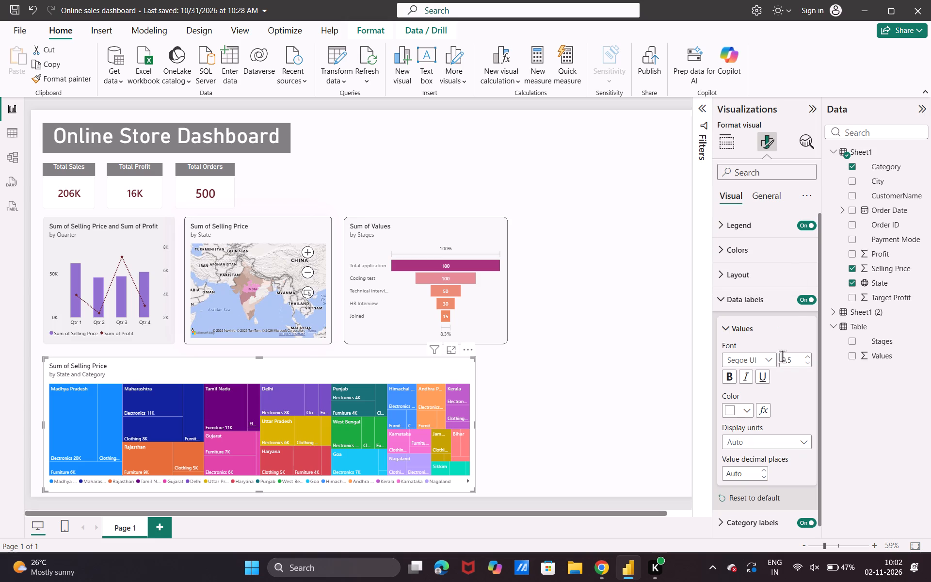
pyautogui.scroll(-1, 782, 356)
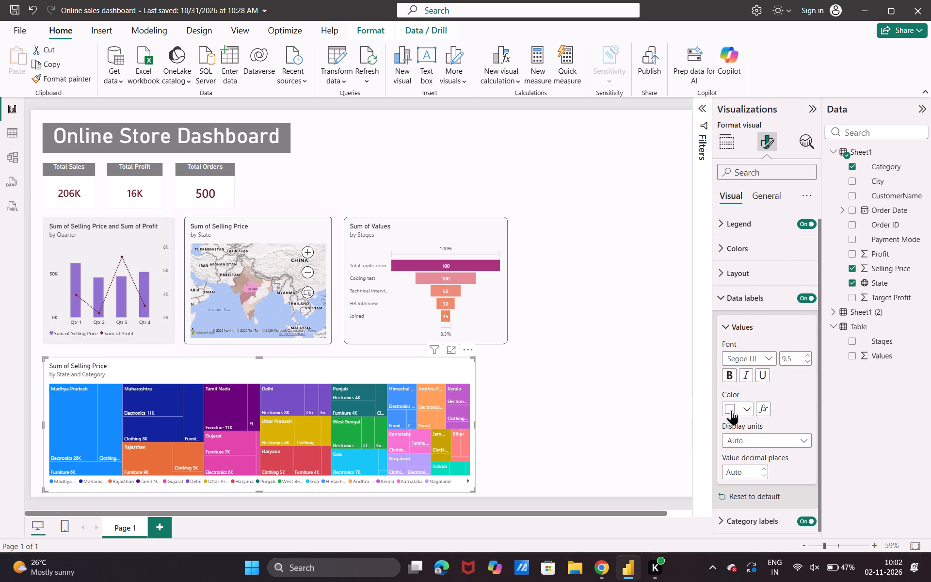
pyautogui.click(731, 410)
pyautogui.click(734, 333)
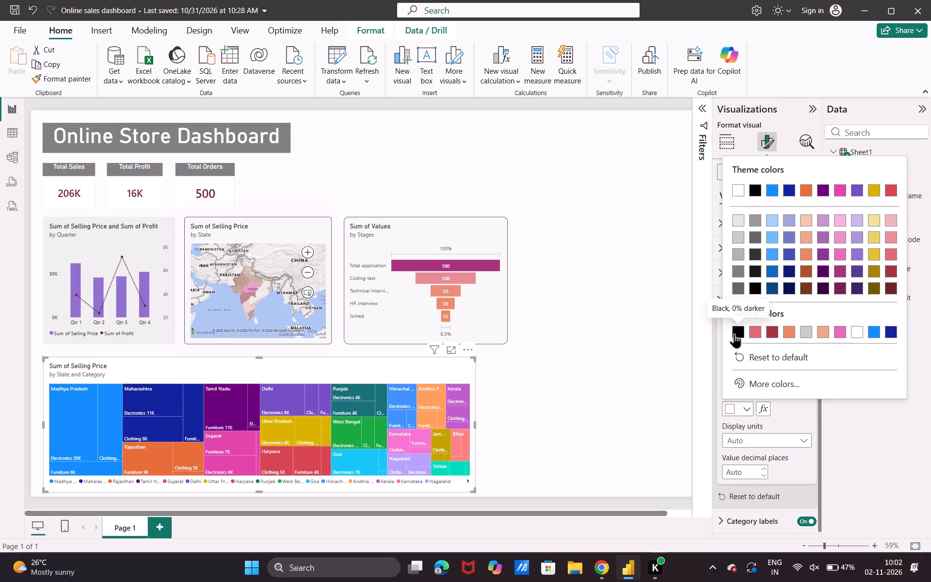
# Set the color of the treemap's data label values to white.
pyautogui.click(732, 404)
pyautogui.click(736, 190)
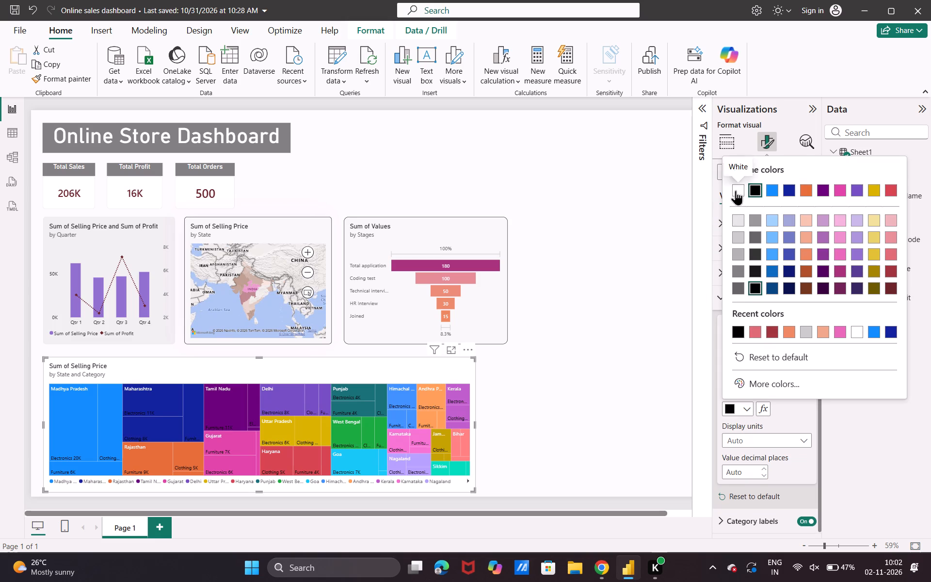
pyautogui.click(771, 352)
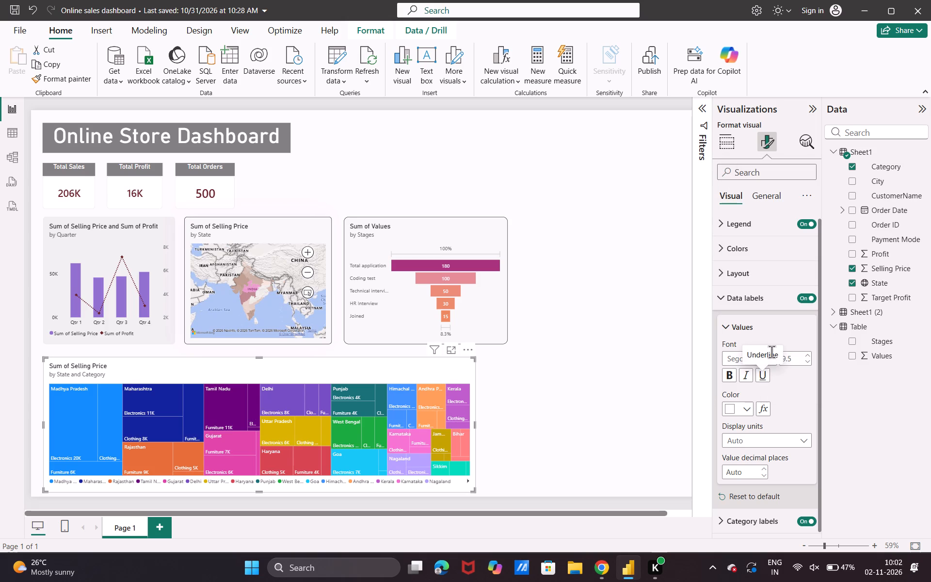
pyautogui.click(795, 409)
# Examine the font and color settings of the treemap's category labels.
pyautogui.scroll(-2, 795, 409)
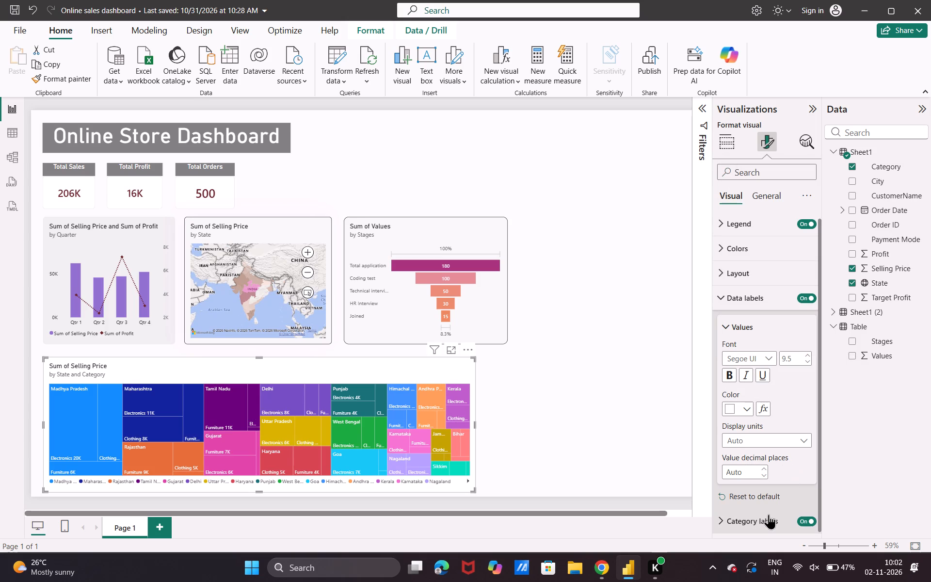
pyautogui.click(769, 514)
pyautogui.scroll(-3, 769, 514)
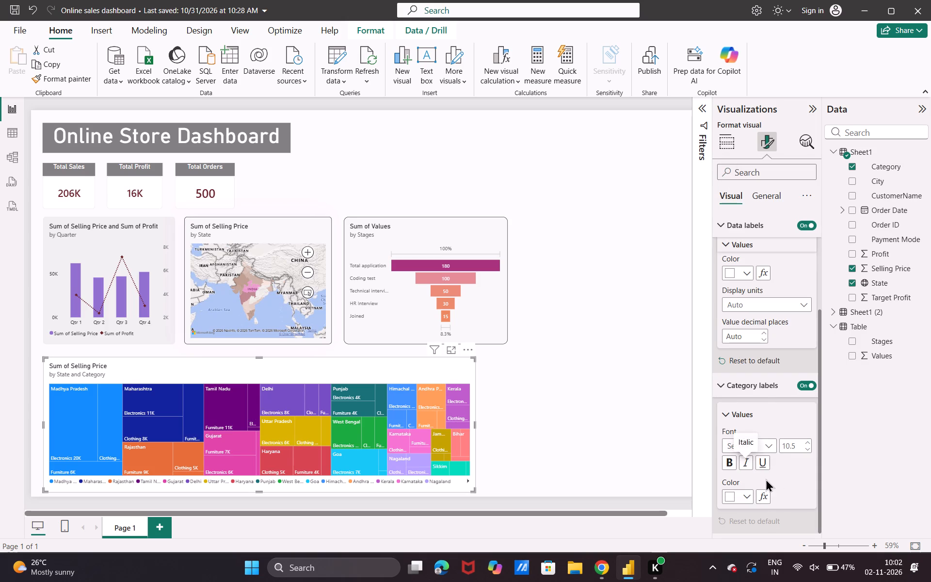
pyautogui.click(766, 479)
pyautogui.scroll(-1, 766, 479)
pyautogui.click(792, 476)
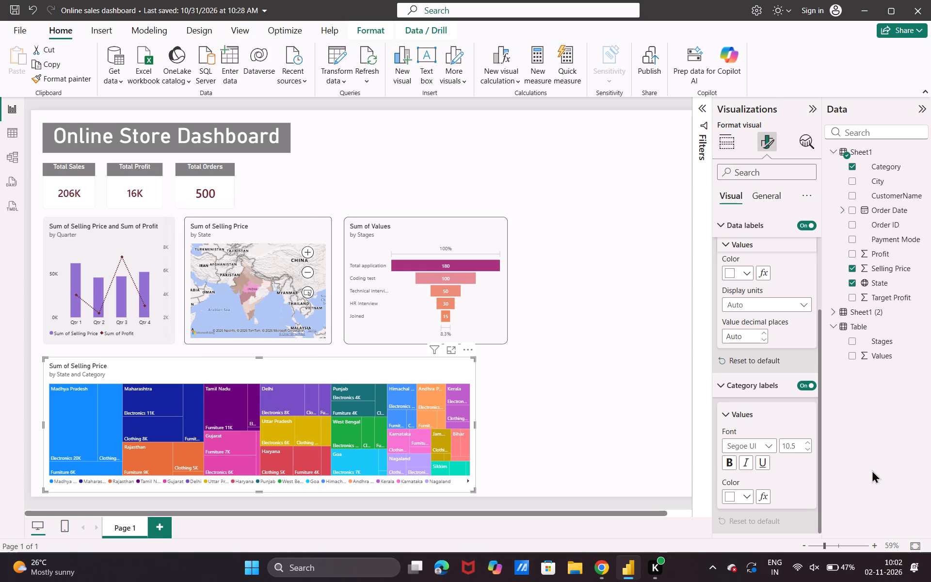
pyautogui.click(872, 470)
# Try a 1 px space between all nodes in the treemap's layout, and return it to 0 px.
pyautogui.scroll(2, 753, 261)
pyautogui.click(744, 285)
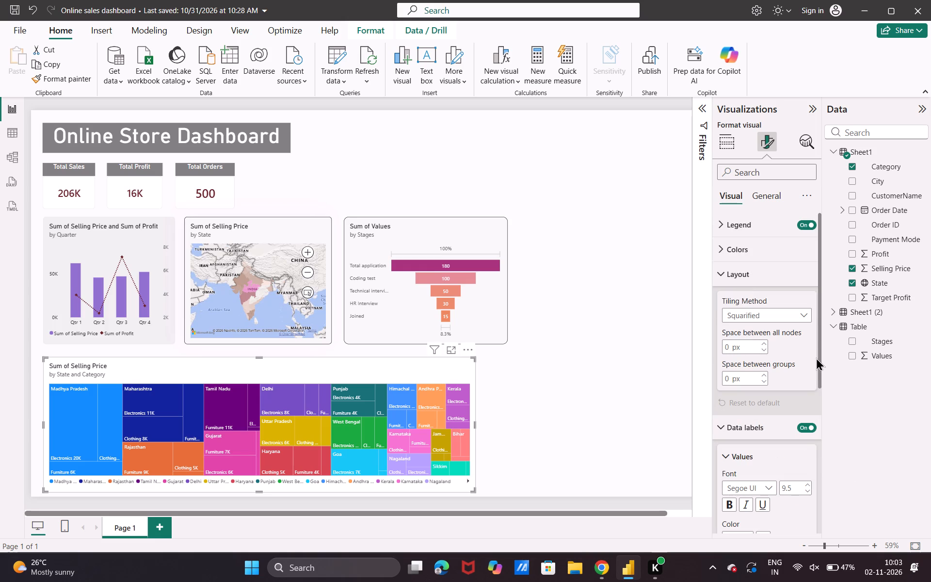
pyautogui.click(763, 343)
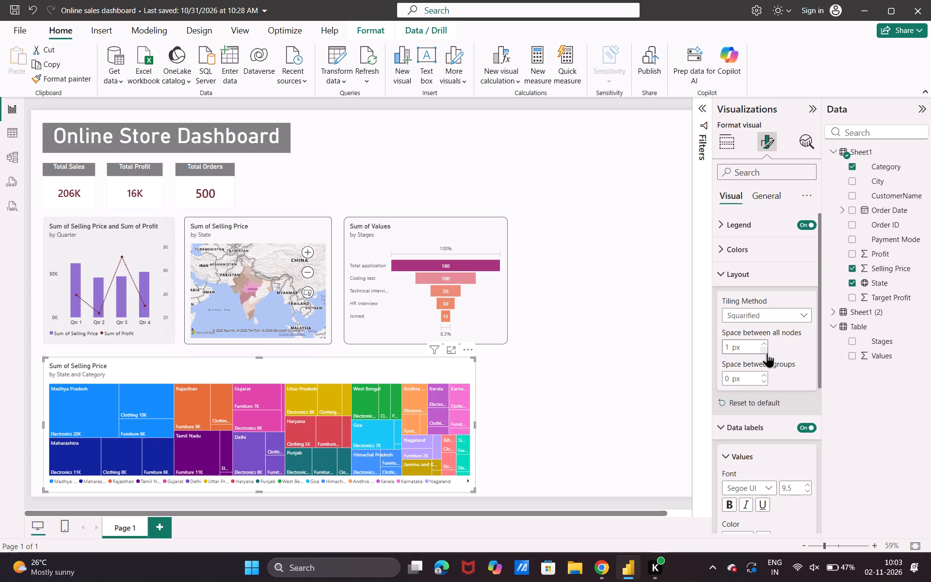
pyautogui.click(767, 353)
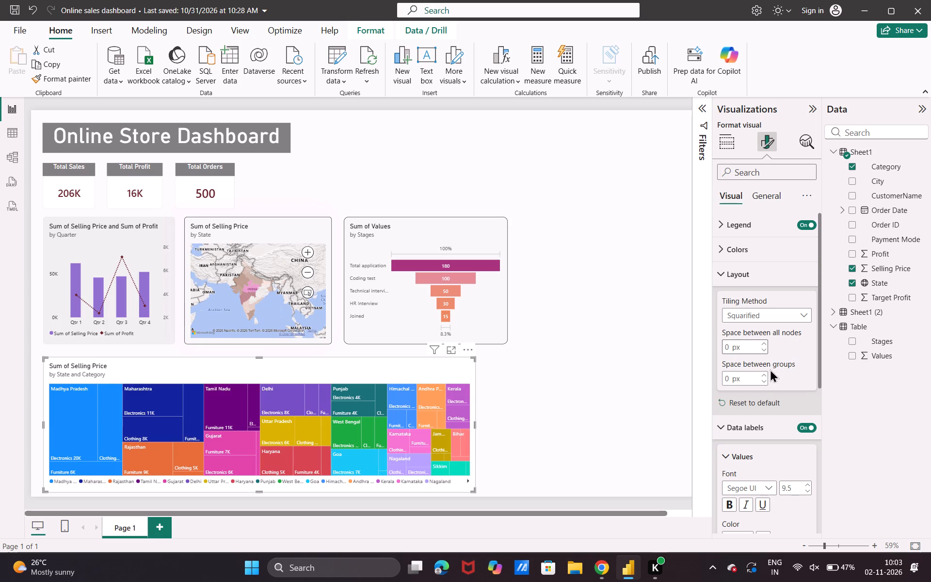
# Set the space between groups in the treemap's layout to 1 px.
pyautogui.click(766, 375)
pyautogui.click(787, 353)
pyautogui.scroll(1, 787, 353)
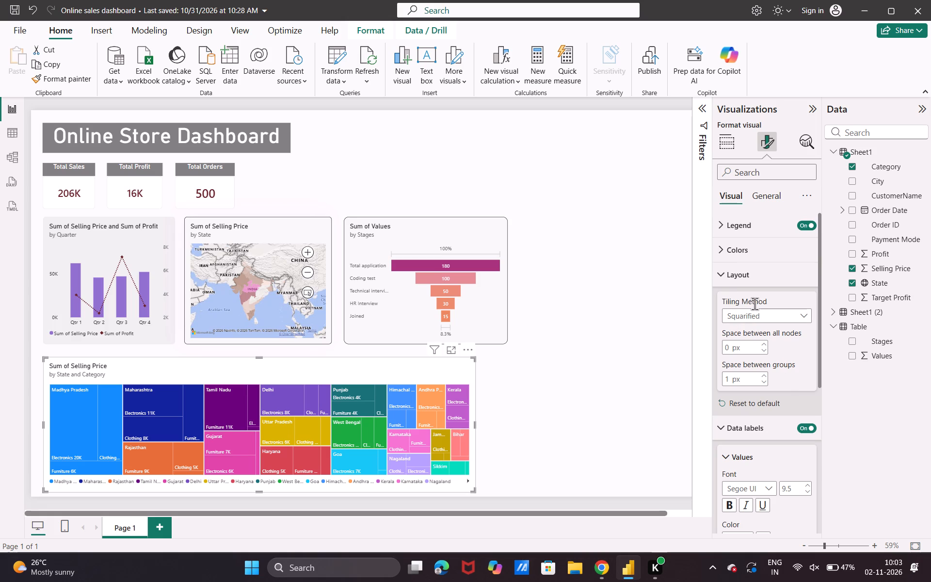
pyautogui.click(765, 295)
pyautogui.click(754, 268)
# Look through the treemap's color settings for the individual states.
pyautogui.click(772, 248)
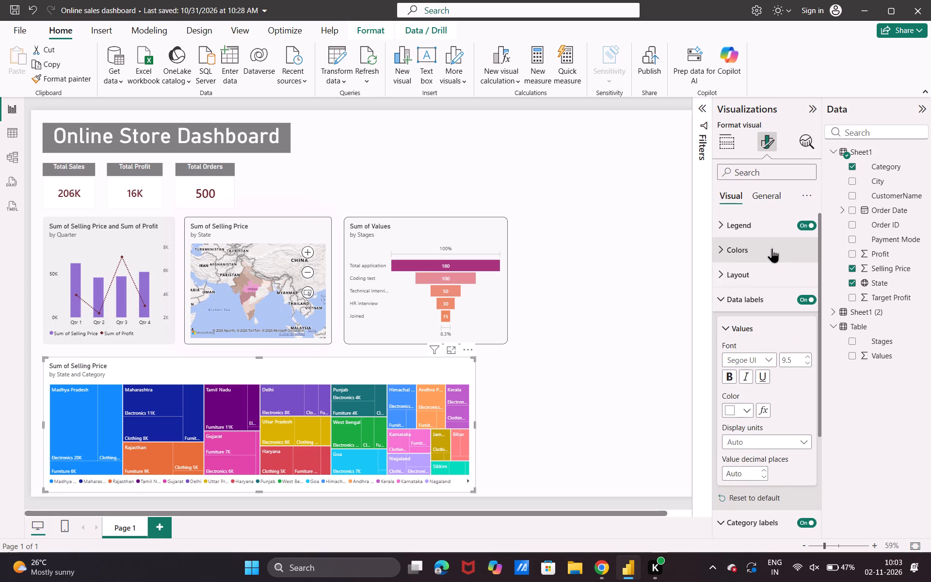
pyautogui.scroll(-5, 778, 351)
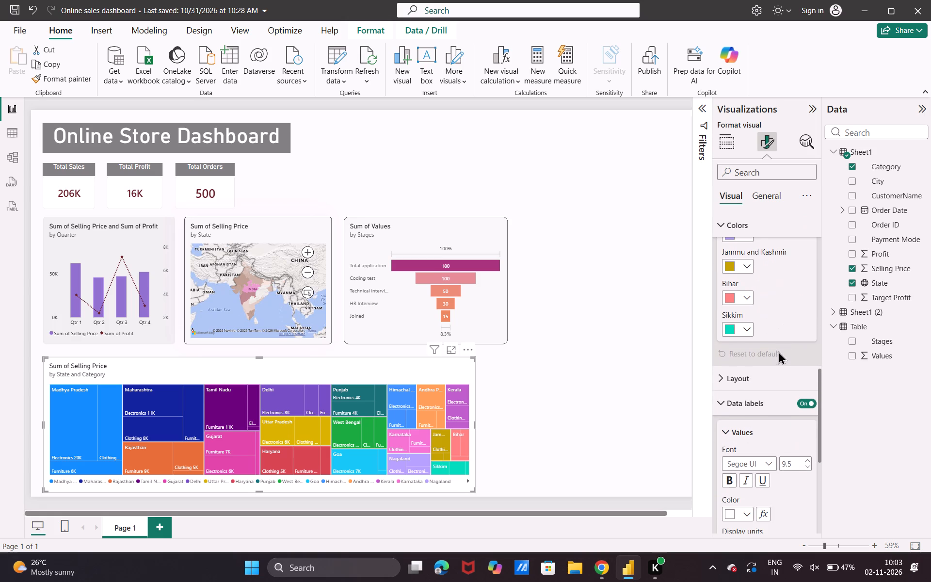
pyautogui.click(761, 374)
pyautogui.click(761, 374)
pyautogui.scroll(2, 761, 374)
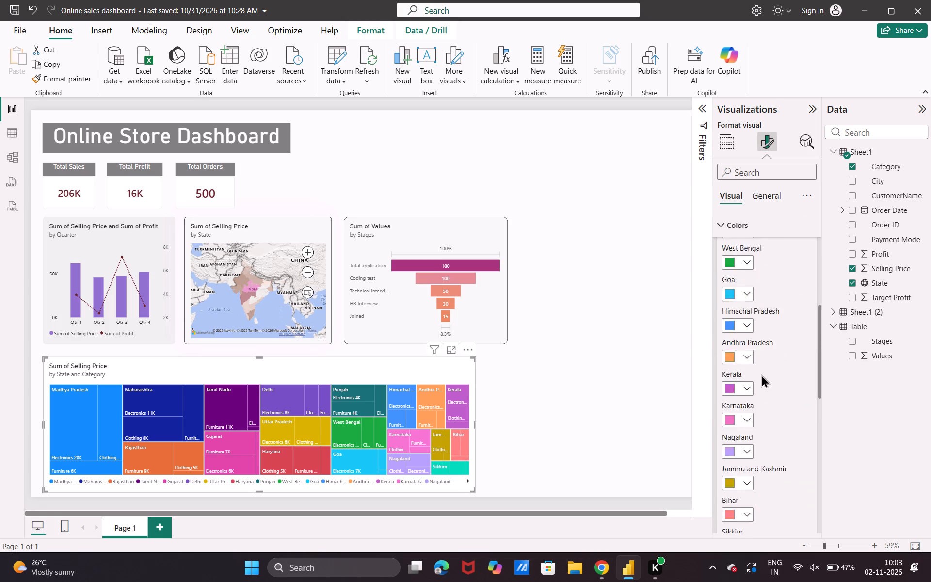
pyautogui.scroll(3, 769, 293)
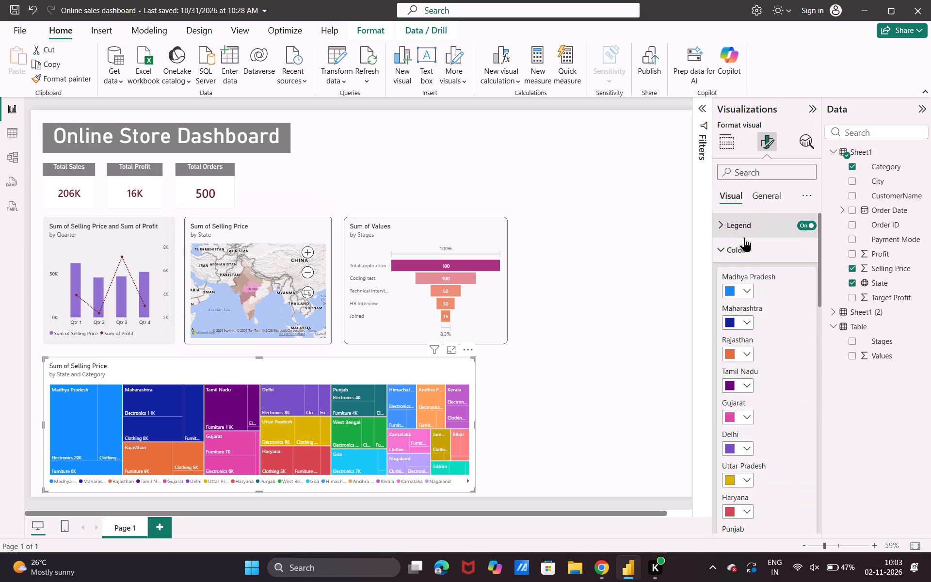
pyautogui.click(754, 250)
# Review the treemap legend's position and text settings, and turn on the legend title.
pyautogui.click(742, 234)
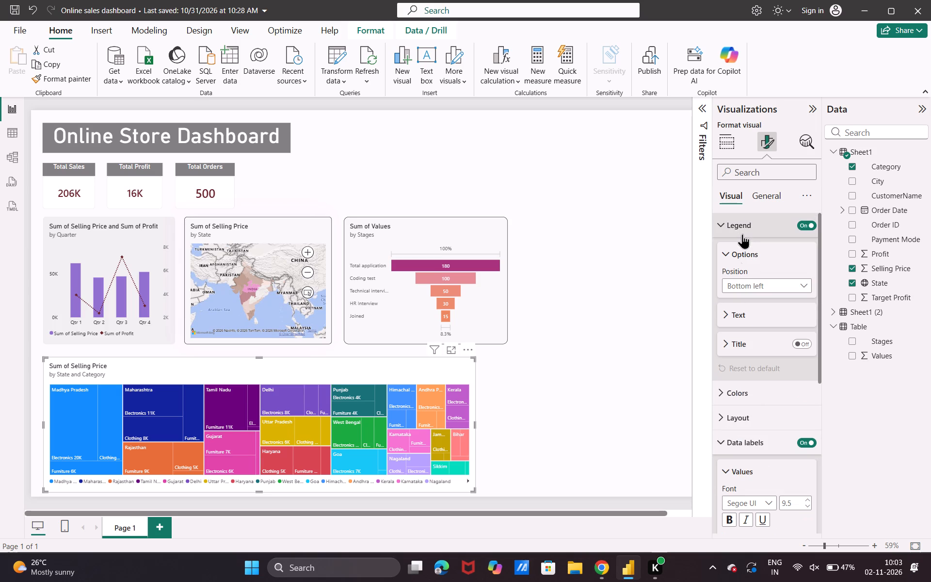
pyautogui.click(769, 327)
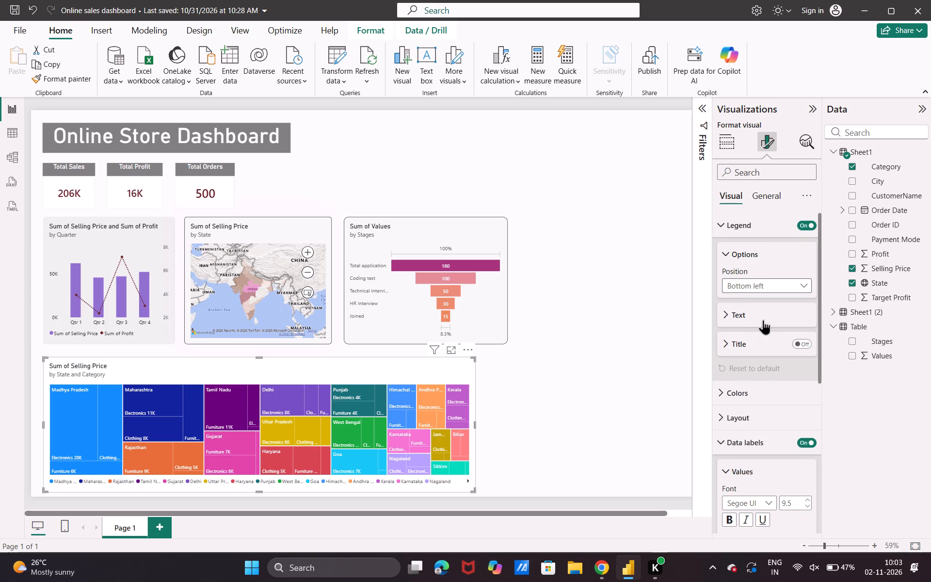
pyautogui.click(763, 320)
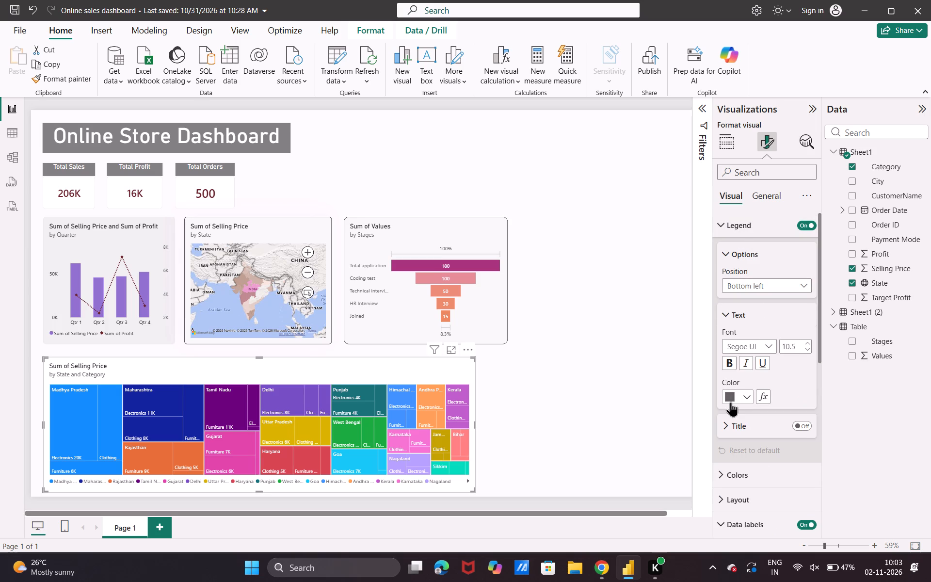
pyautogui.click(866, 414)
pyautogui.click(766, 313)
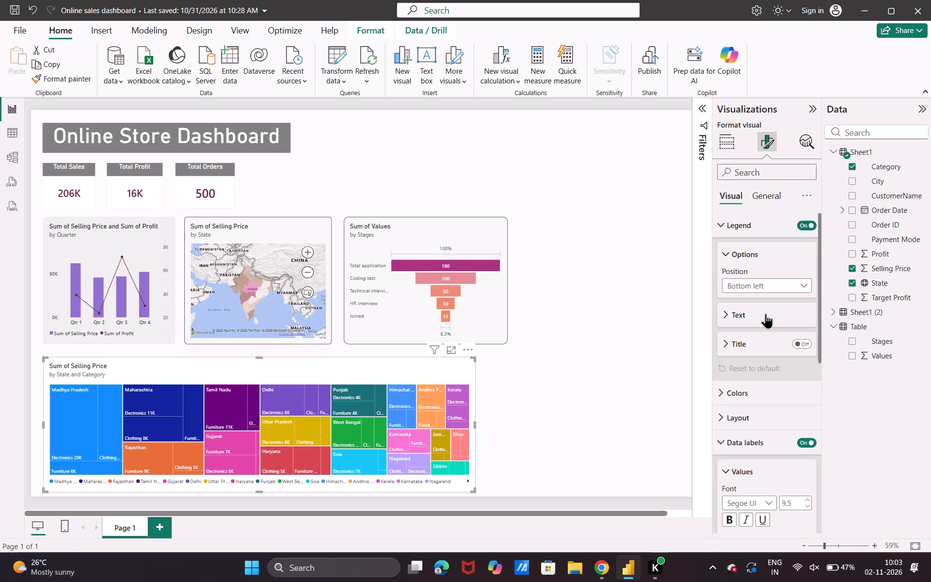
pyautogui.click(771, 254)
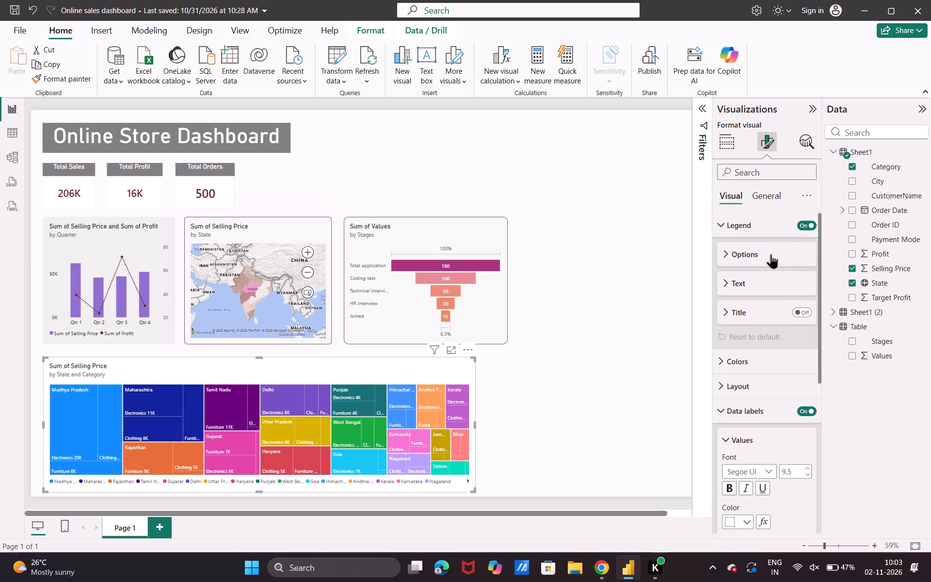
pyautogui.click(808, 313)
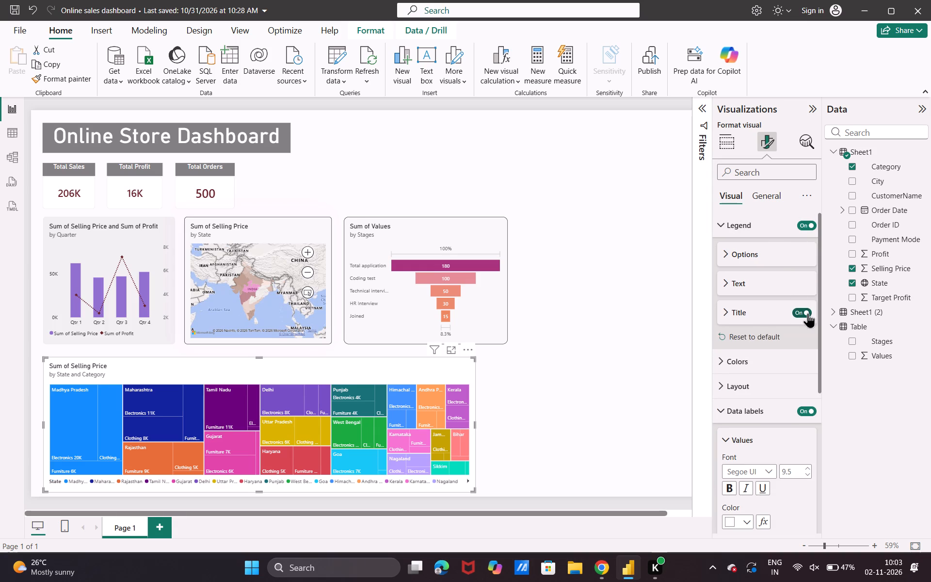
pyautogui.click(808, 313)
pyautogui.click(759, 317)
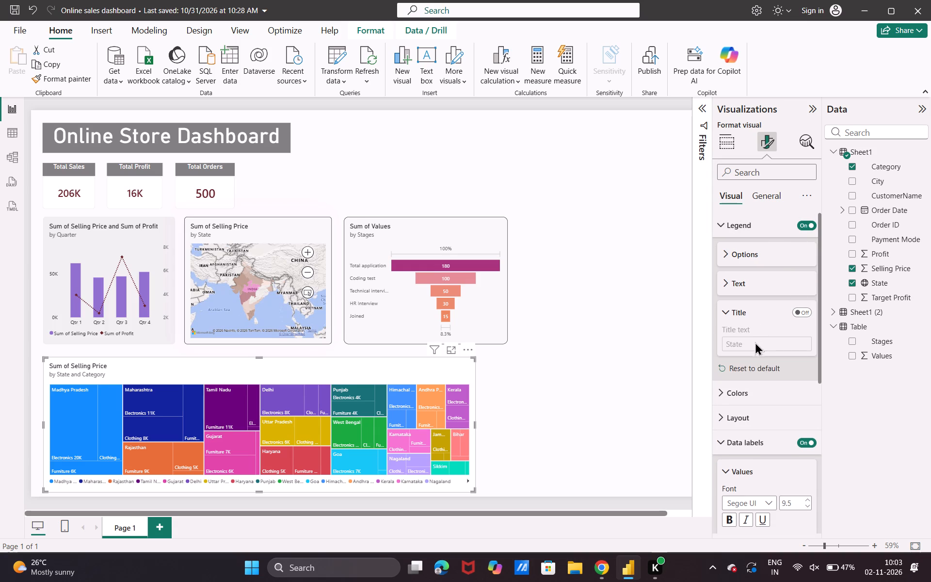
pyautogui.click(754, 343)
pyautogui.click(797, 308)
pyautogui.click(769, 338)
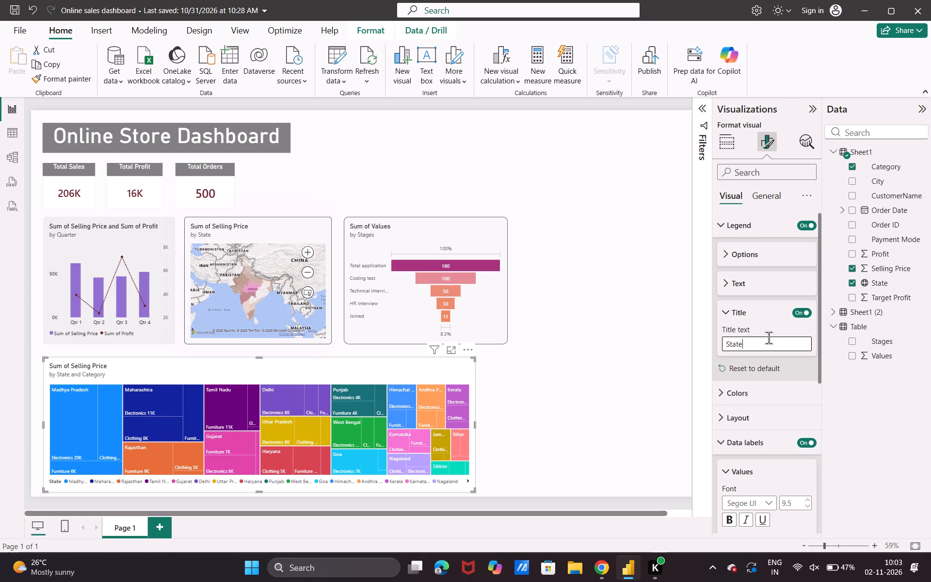
pyautogui.click(811, 386)
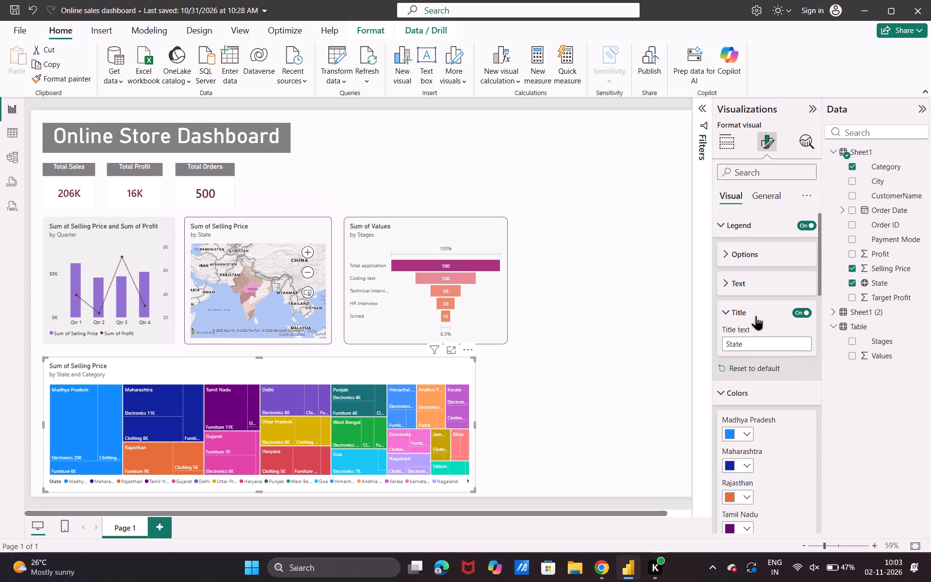
pyautogui.click(756, 315)
# Format the treemap's title as Heading 2, centered and bold, in the Cambria font.
pyautogui.click(760, 195)
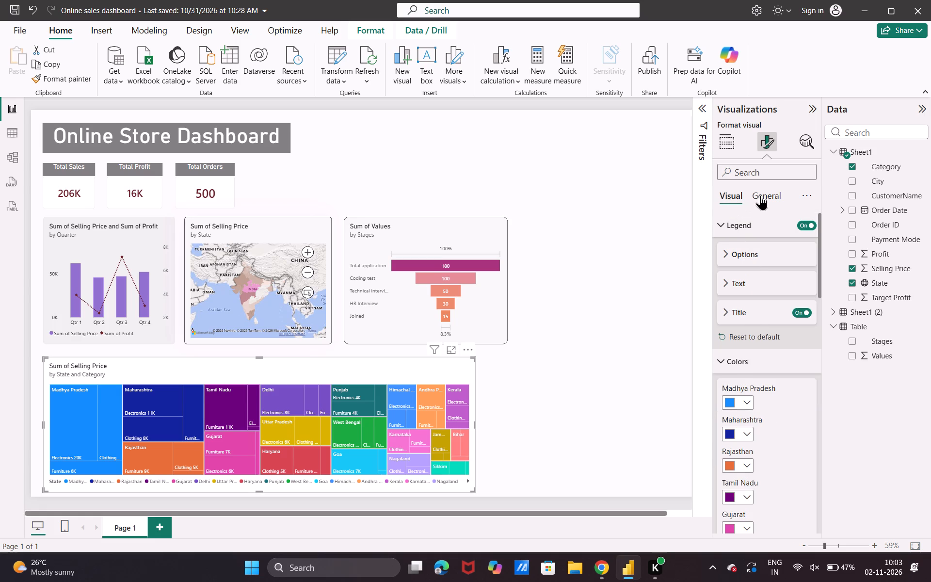
pyautogui.click(746, 254)
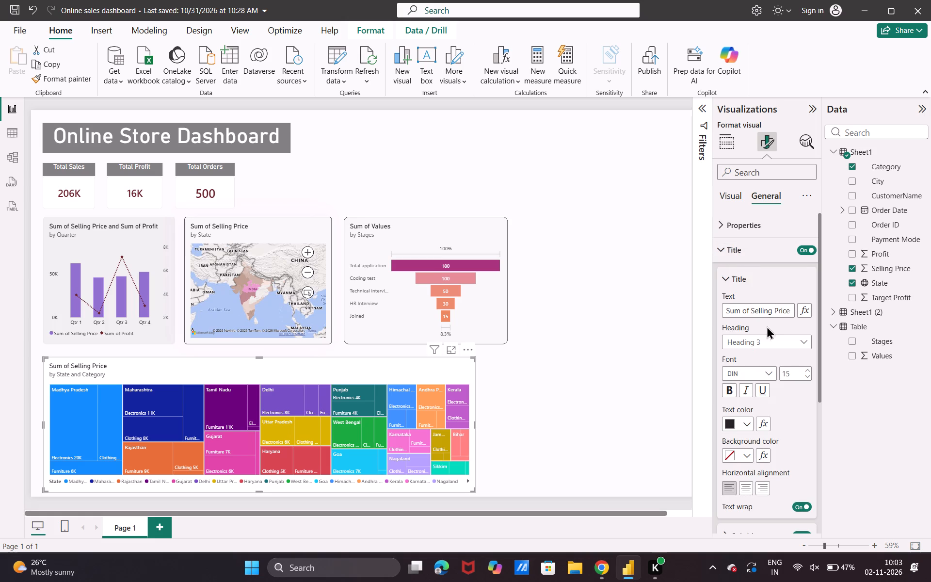
pyautogui.click(763, 339)
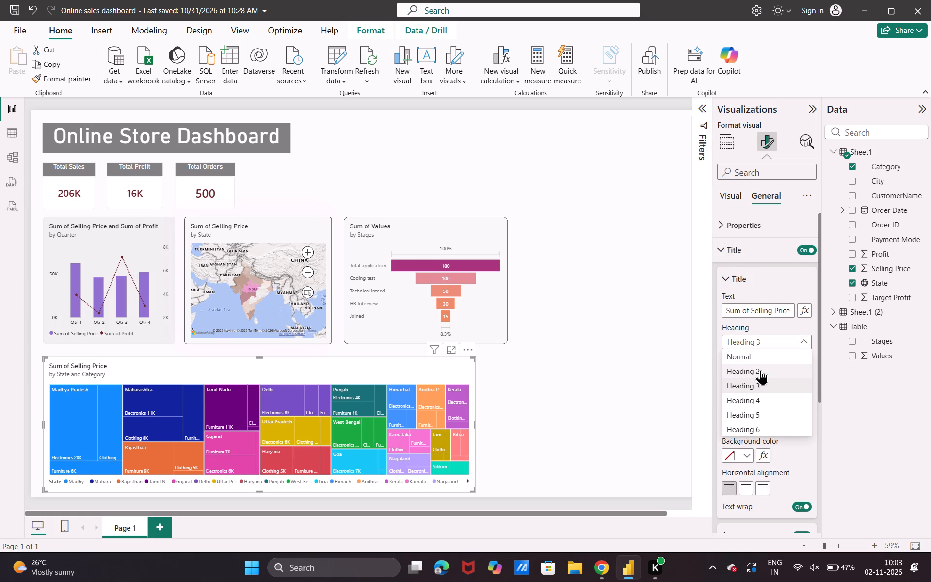
pyautogui.click(755, 369)
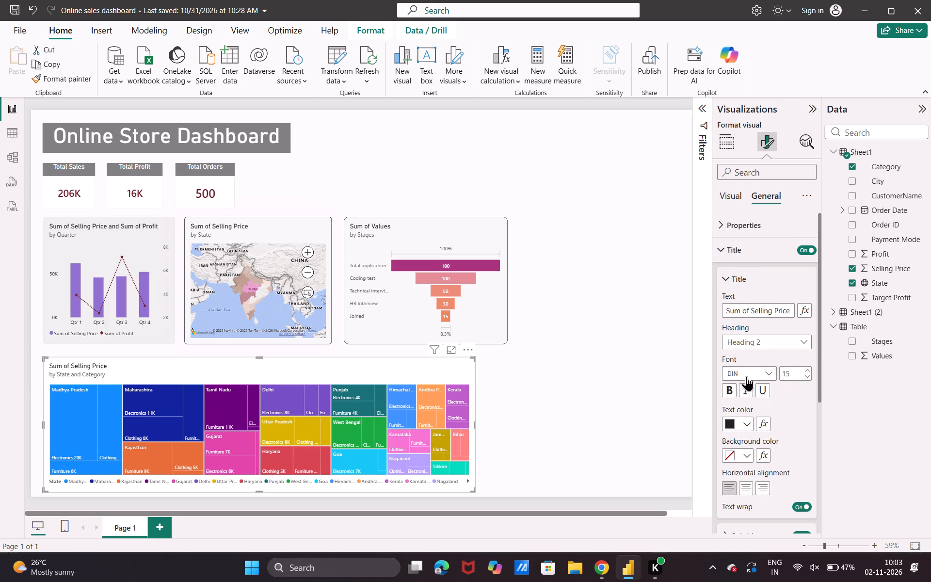
pyautogui.click(749, 493)
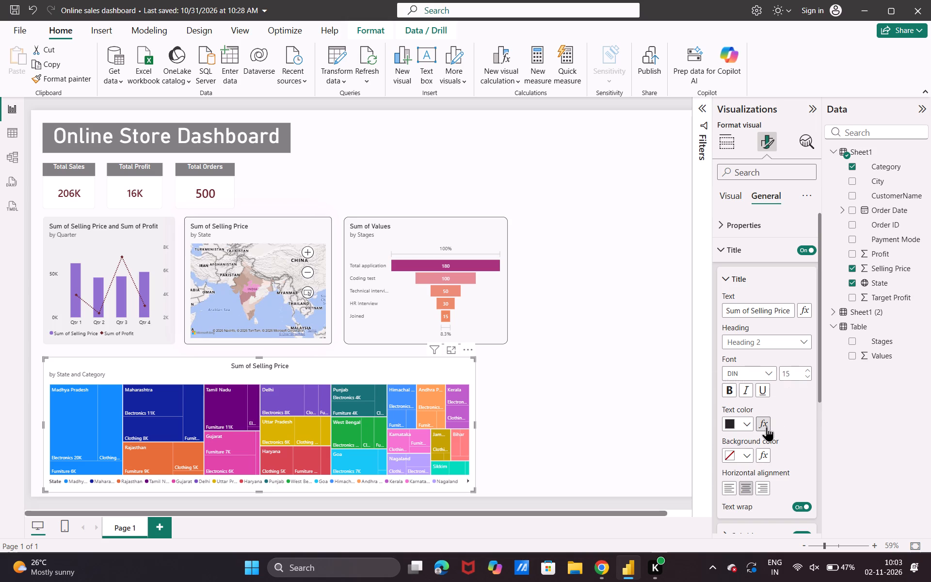
pyautogui.scroll(-1, 767, 426)
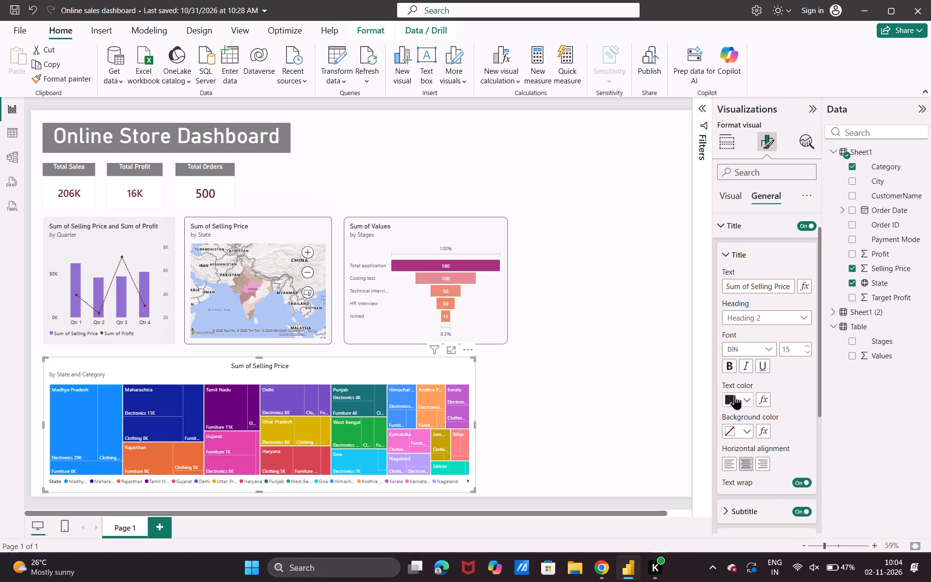
pyautogui.scroll(-1, 793, 415)
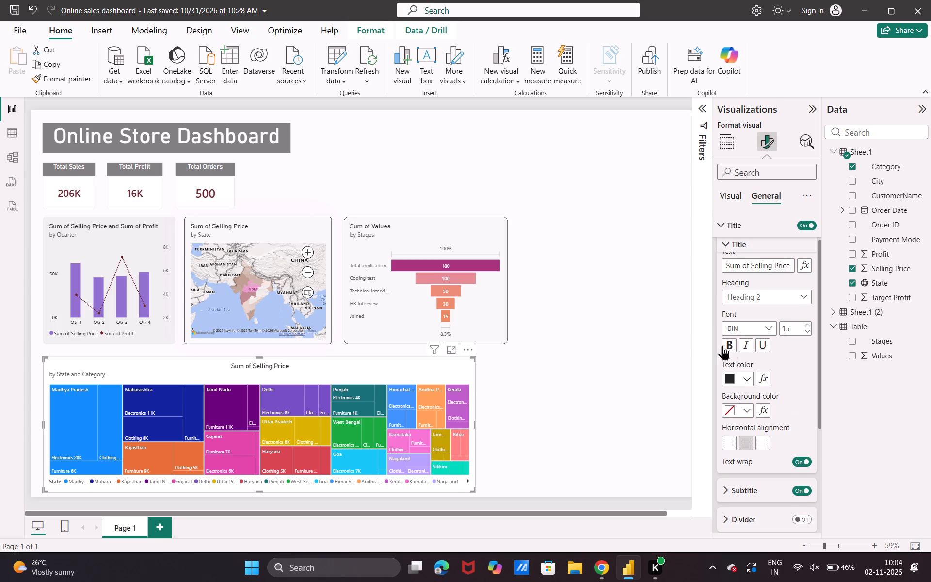
pyautogui.click(730, 352)
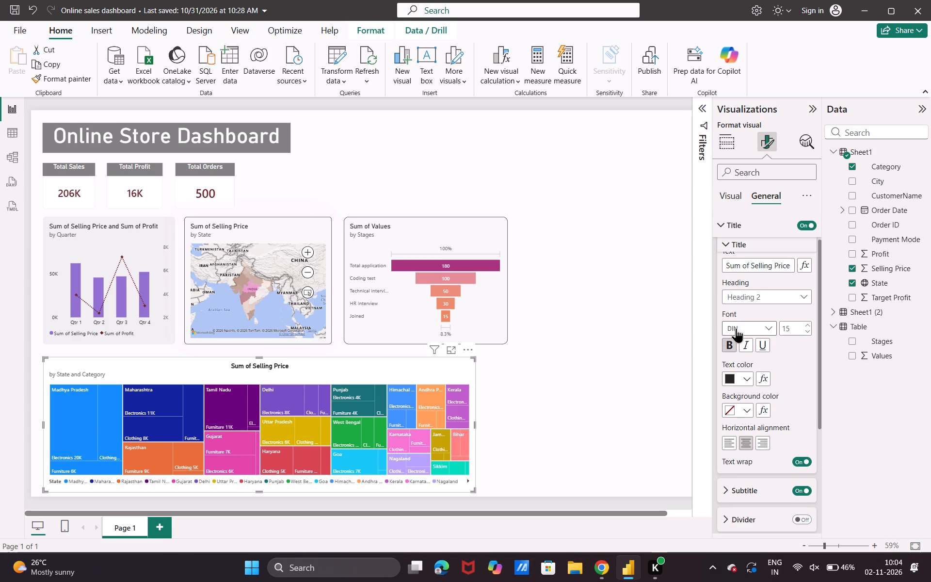
pyautogui.click(740, 321)
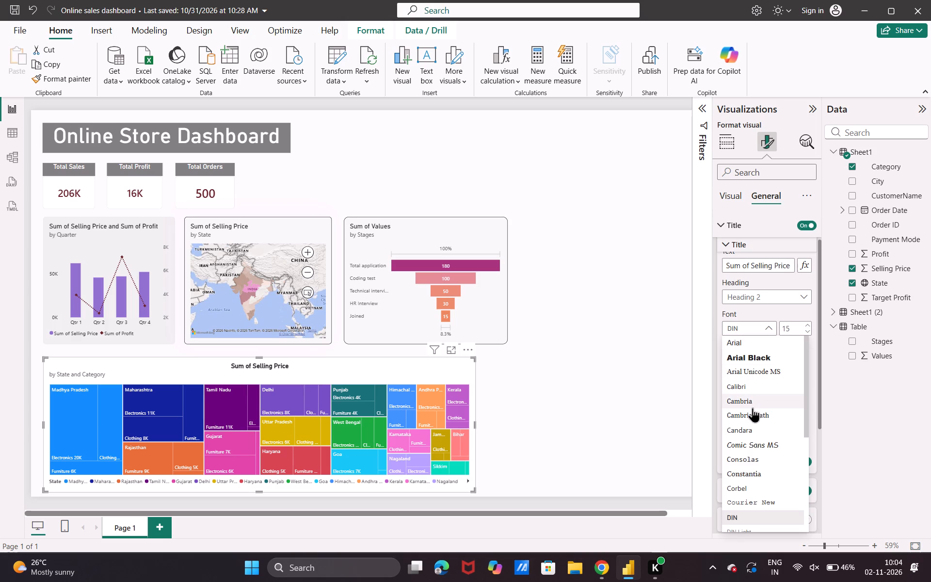
pyautogui.click(753, 407)
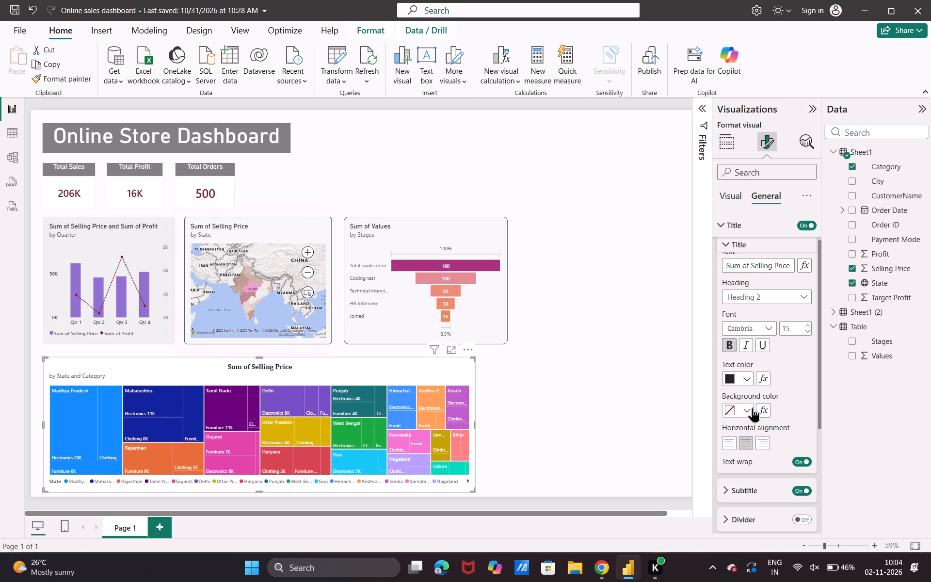
# Format the treemap's subtitle as Heading 3 and center it horizontally.
pyautogui.scroll(-1, 786, 399)
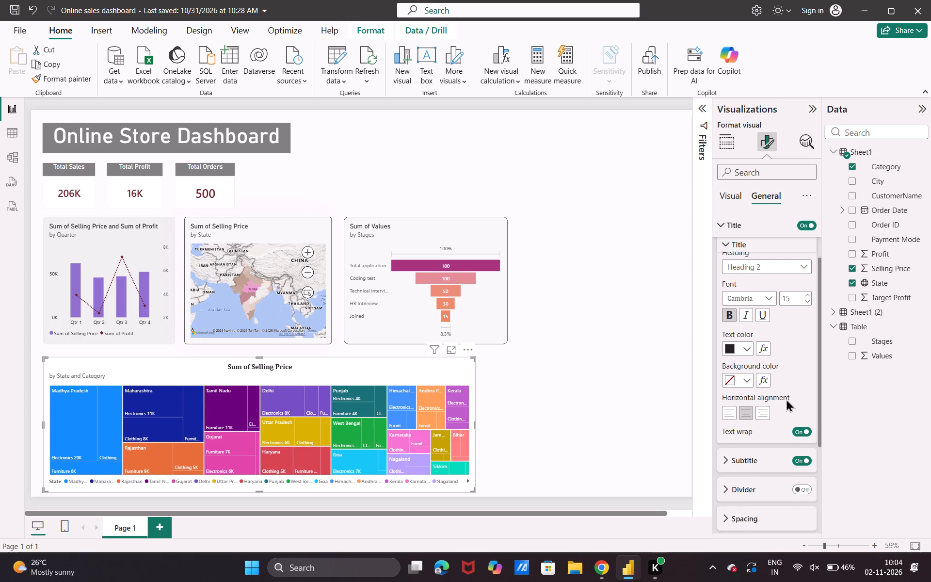
pyautogui.click(741, 443)
pyautogui.scroll(-1, 741, 443)
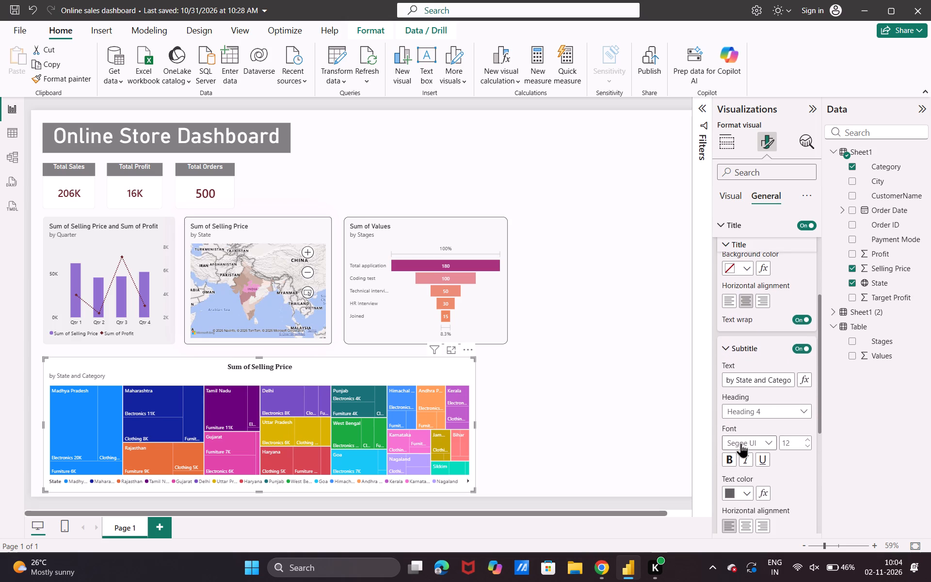
pyautogui.click(772, 412)
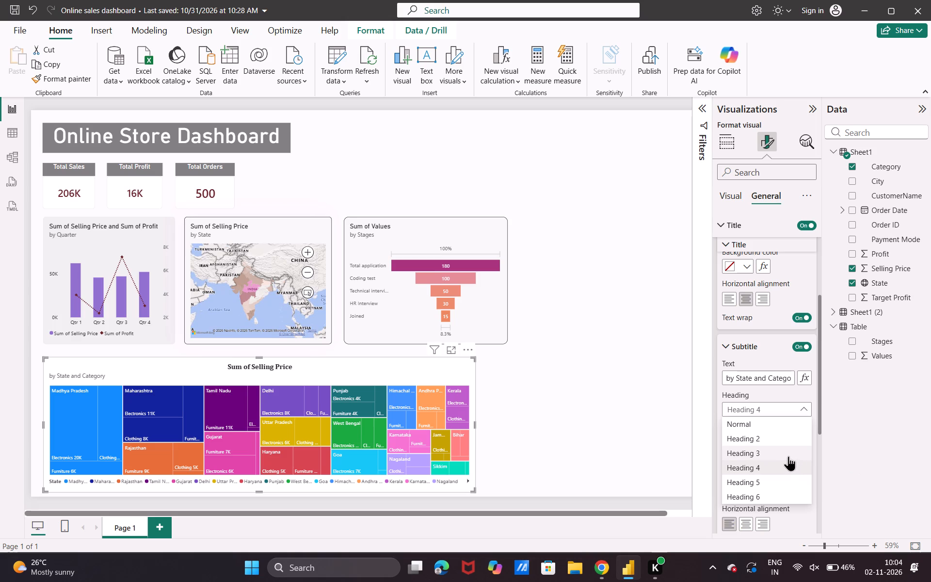
pyautogui.click(788, 456)
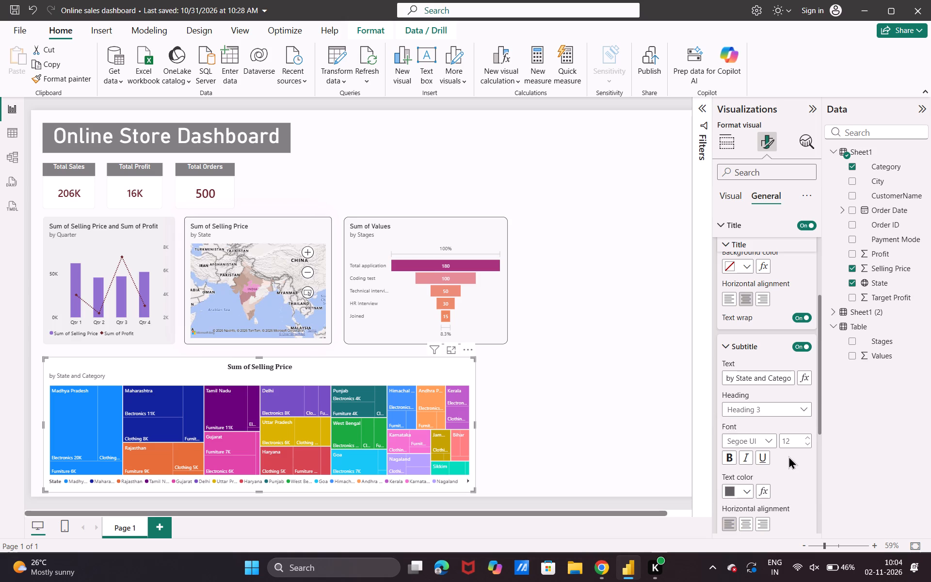
pyautogui.scroll(-1, 764, 453)
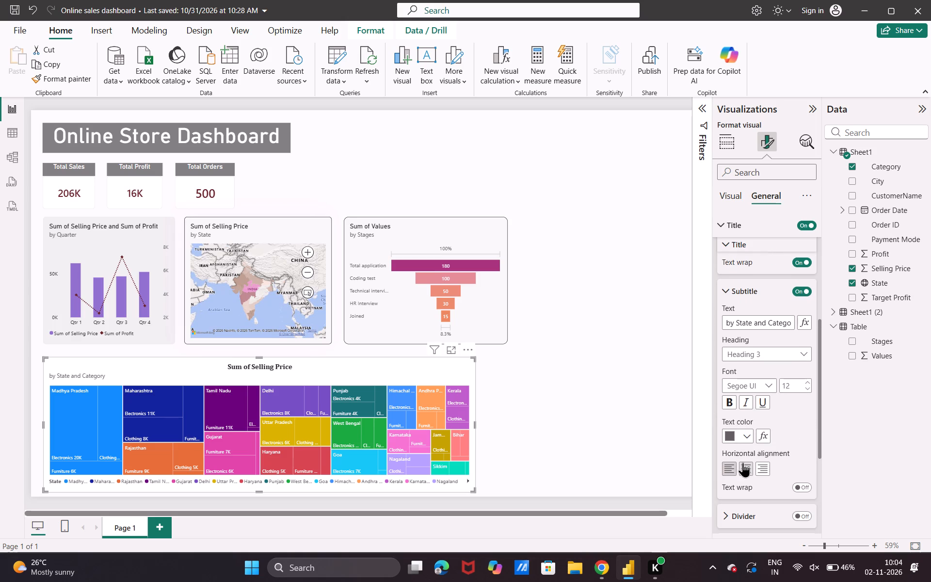
pyautogui.click(743, 462)
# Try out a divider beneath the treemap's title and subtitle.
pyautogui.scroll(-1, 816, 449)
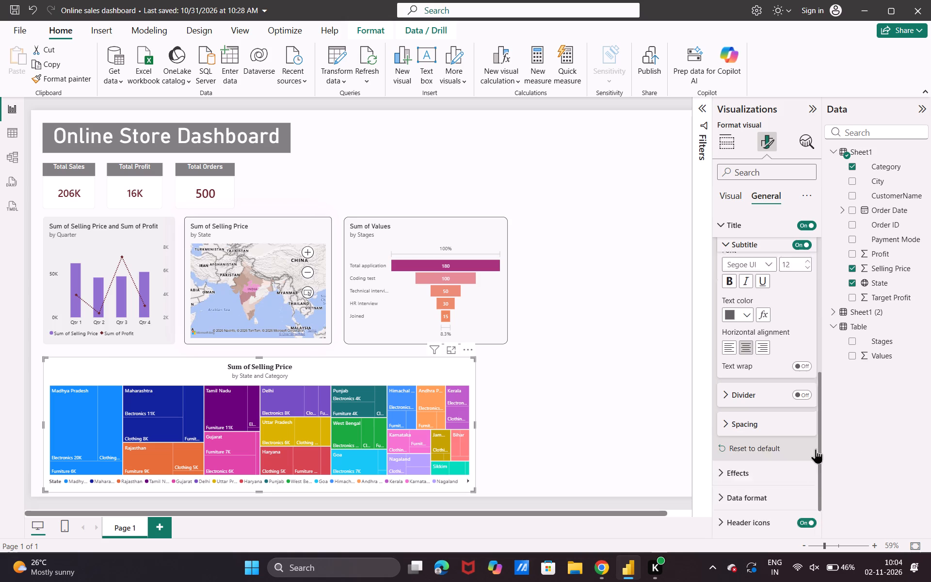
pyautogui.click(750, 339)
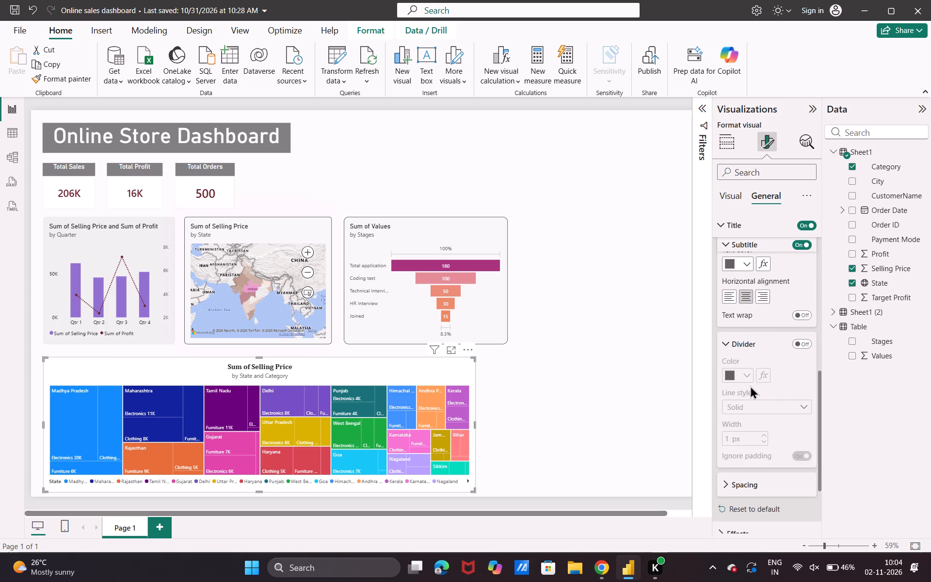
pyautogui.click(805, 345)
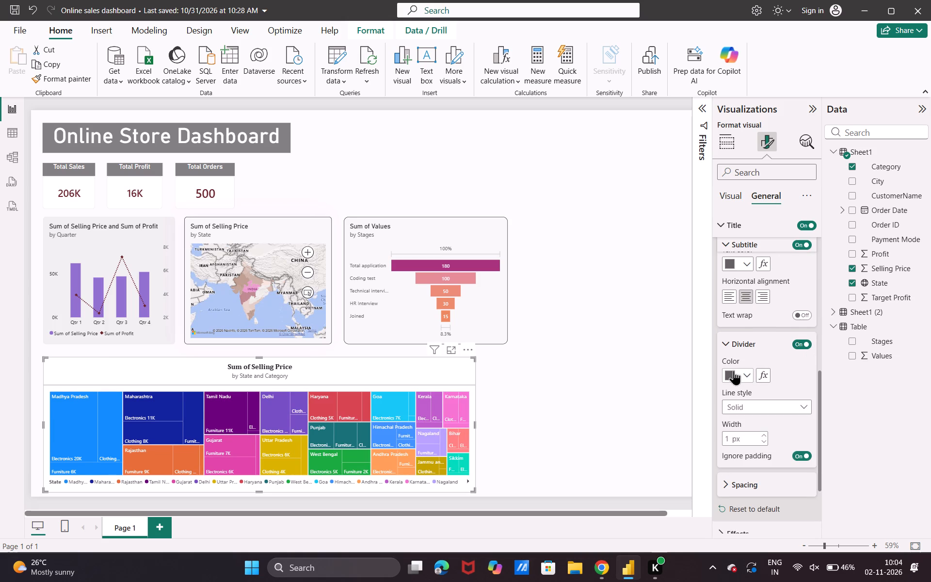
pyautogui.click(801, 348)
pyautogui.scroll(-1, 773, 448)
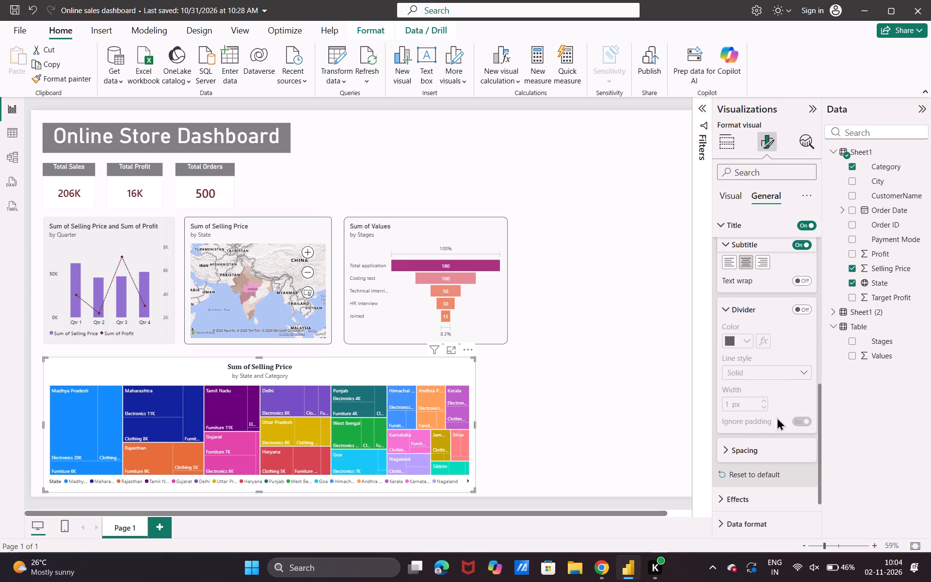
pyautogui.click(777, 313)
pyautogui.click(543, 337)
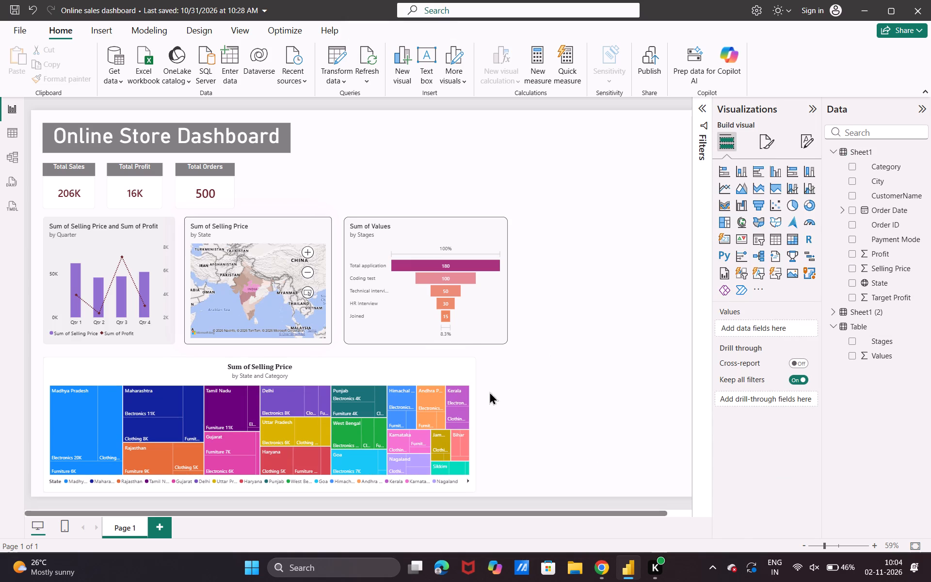
# Give the treemap a light gray background with 69% transparency.
pyautogui.click(403, 361)
pyautogui.scroll(-1, 800, 376)
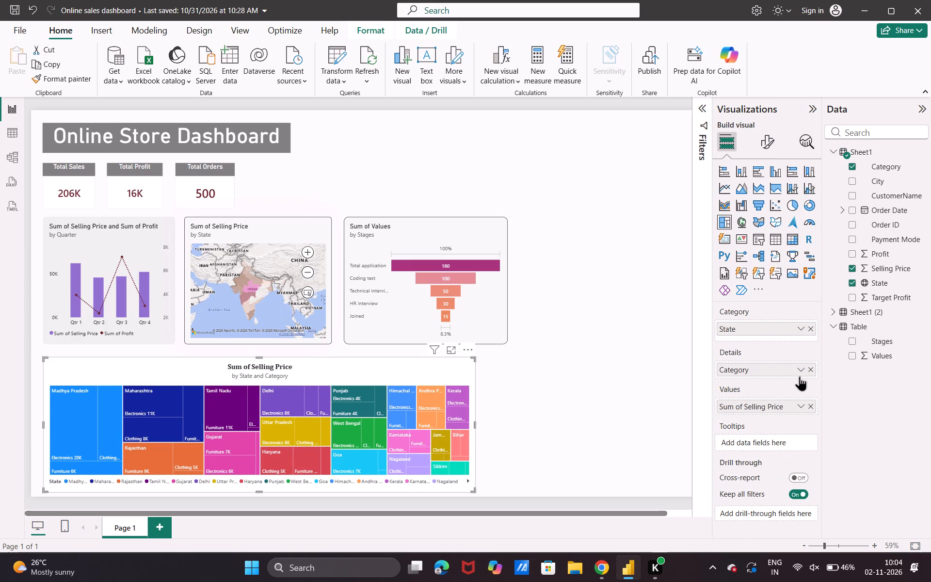
pyautogui.scroll(-1, 800, 376)
pyautogui.click(772, 142)
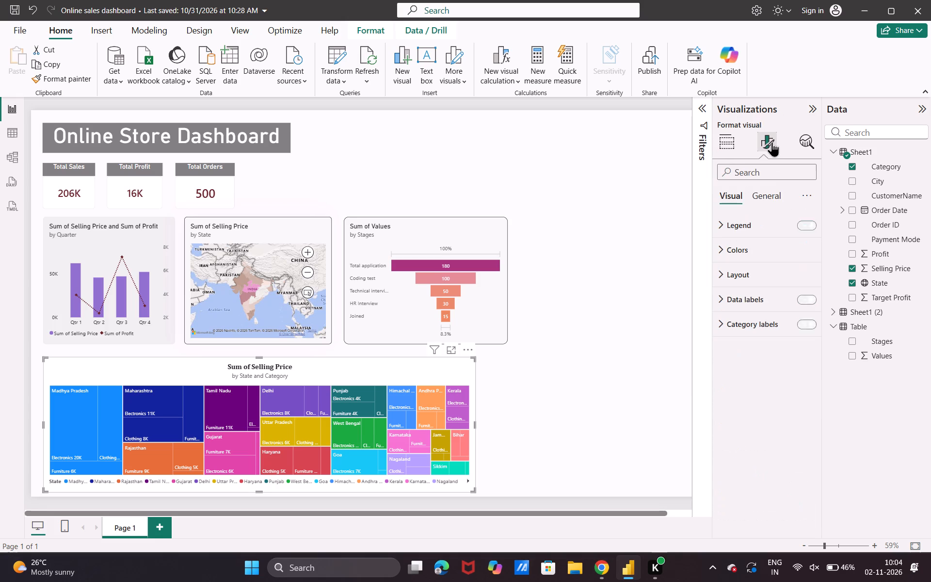
pyautogui.click(769, 194)
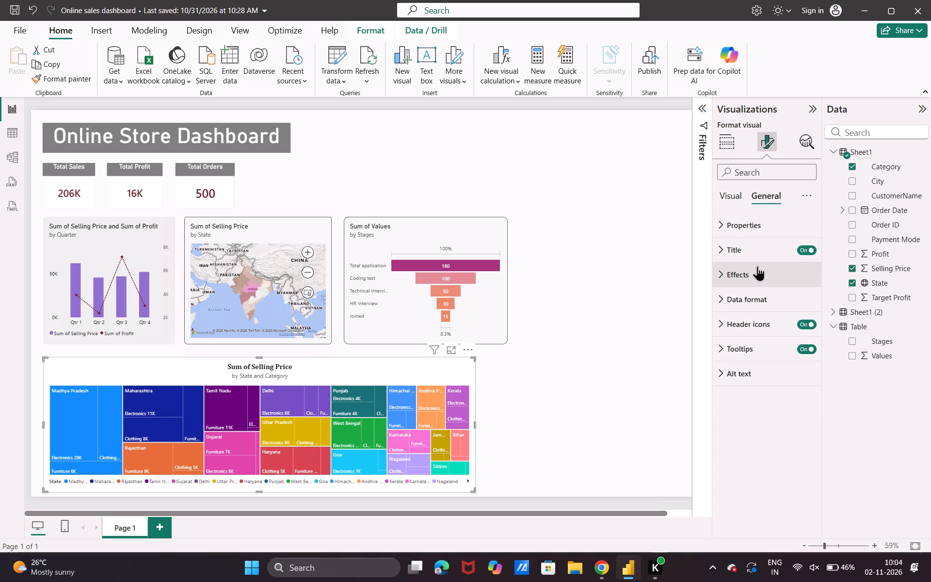
pyautogui.click(760, 266)
pyautogui.click(731, 334)
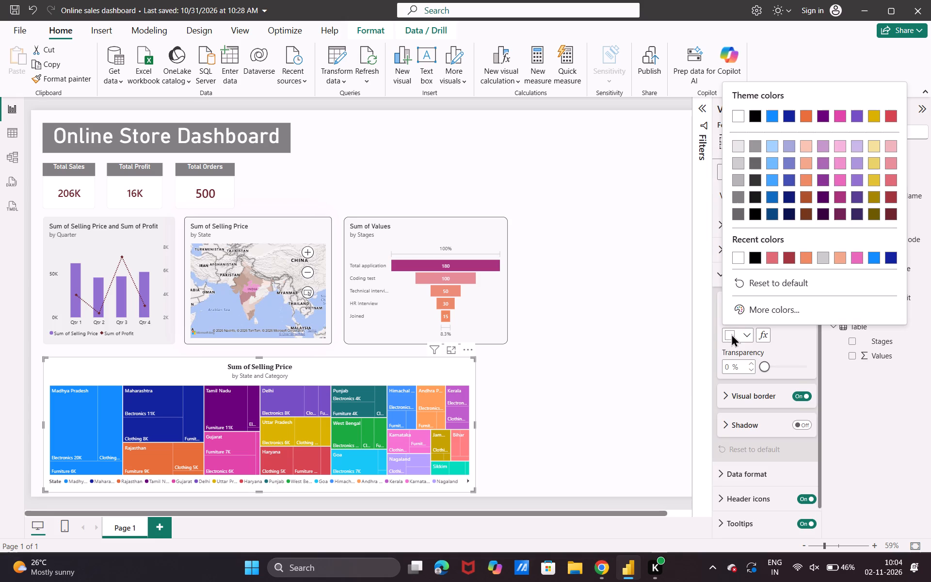
pyautogui.click(737, 146)
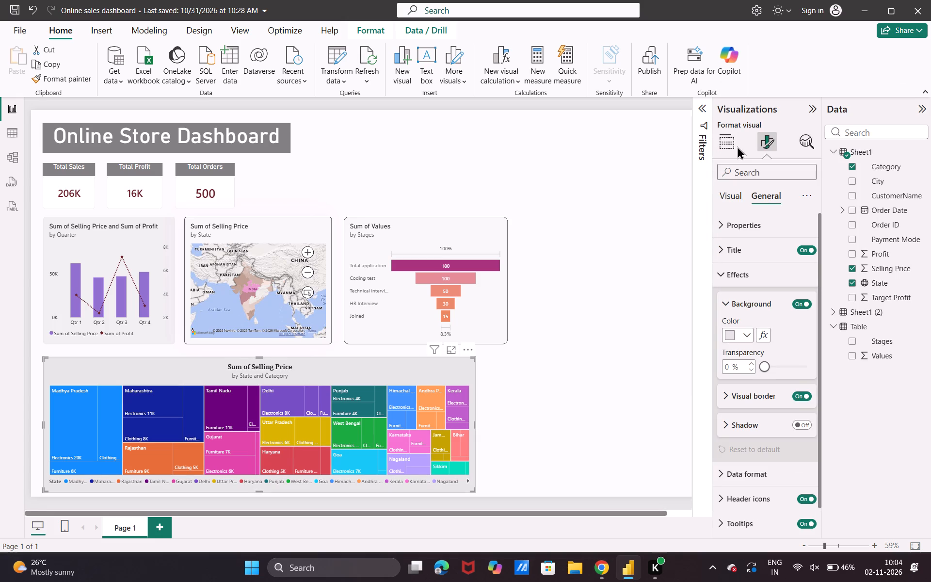
pyautogui.click(781, 367)
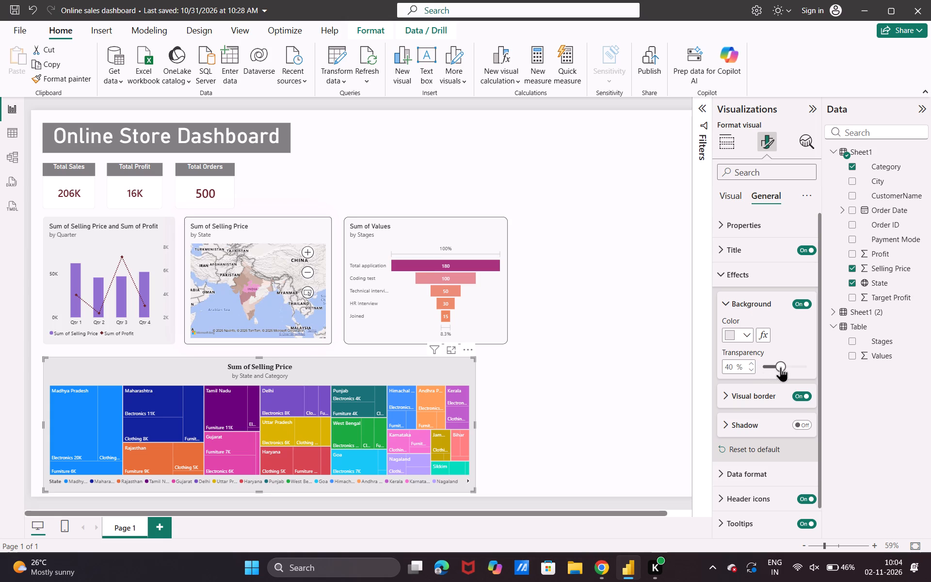
pyautogui.click(790, 367)
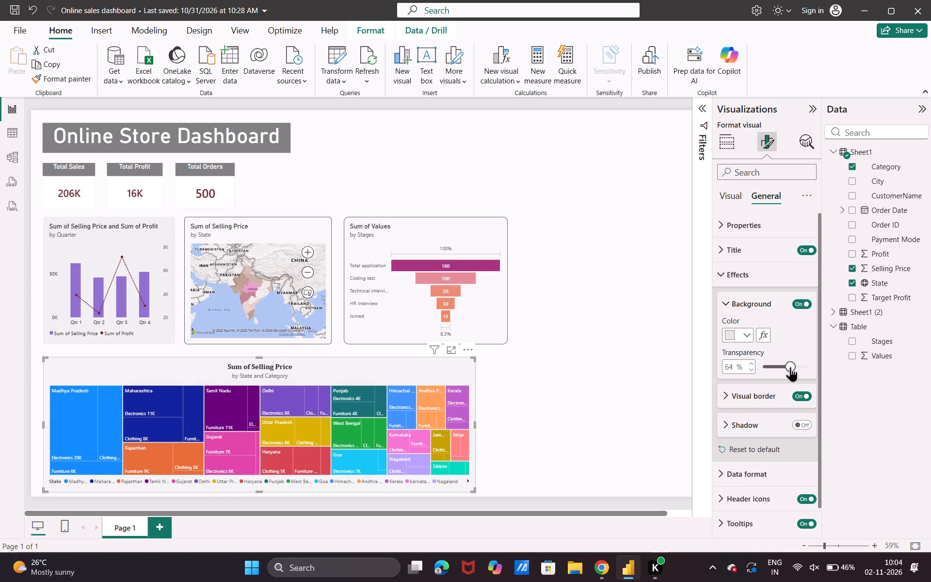
pyautogui.click(798, 365)
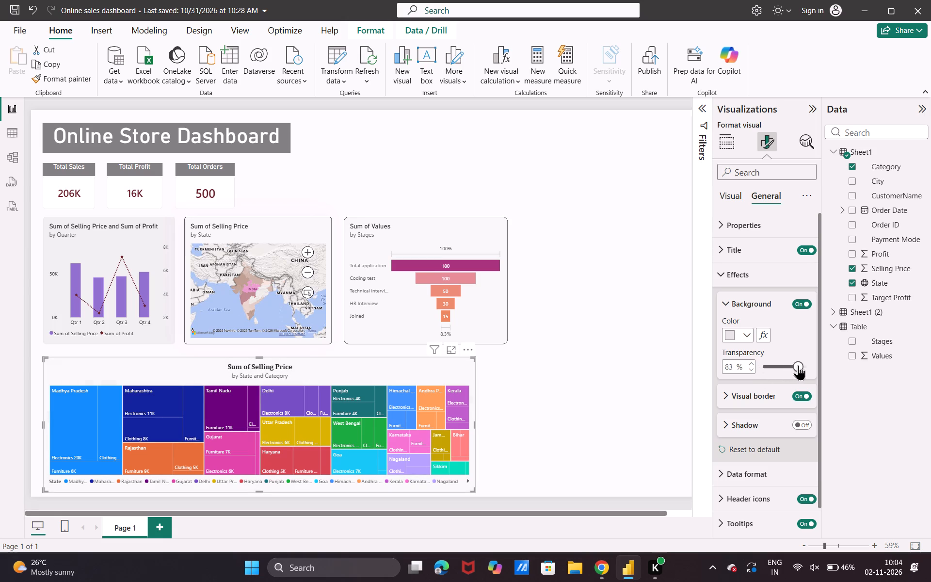
pyautogui.click(795, 364)
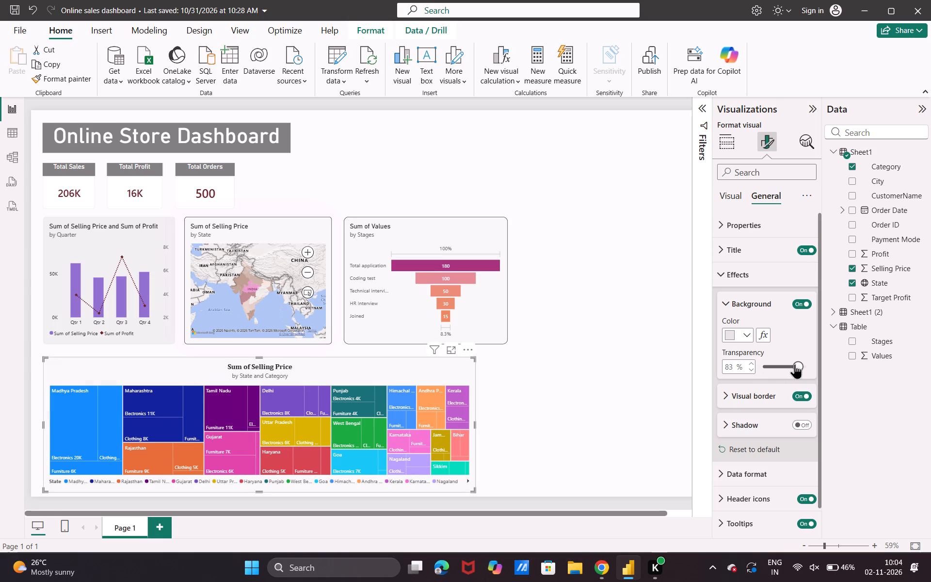
pyautogui.click(792, 364)
pyautogui.click(623, 369)
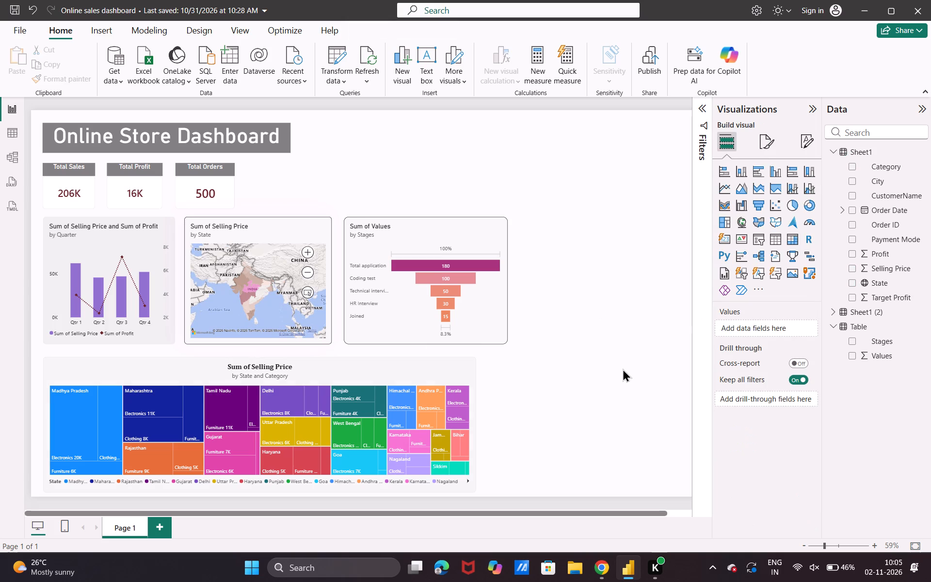
# Set the color of the treemap's visual border to black.
pyautogui.scroll(-1, 623, 369)
pyautogui.click(467, 353)
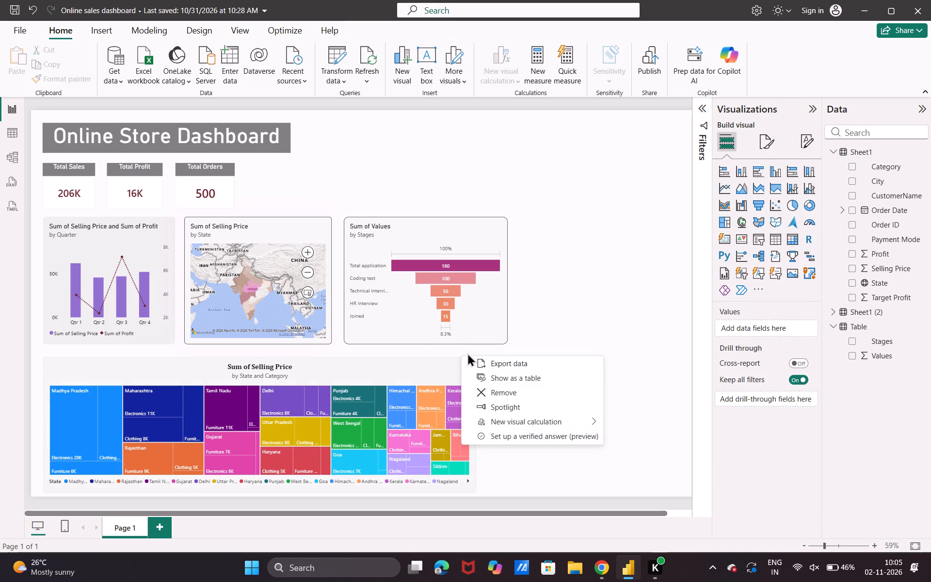
pyautogui.click(386, 384)
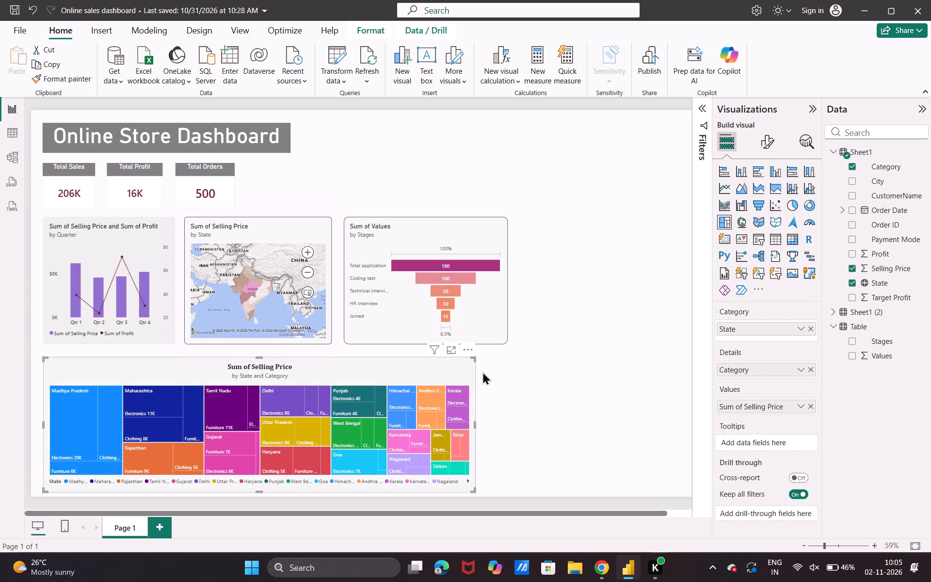
pyautogui.click(771, 141)
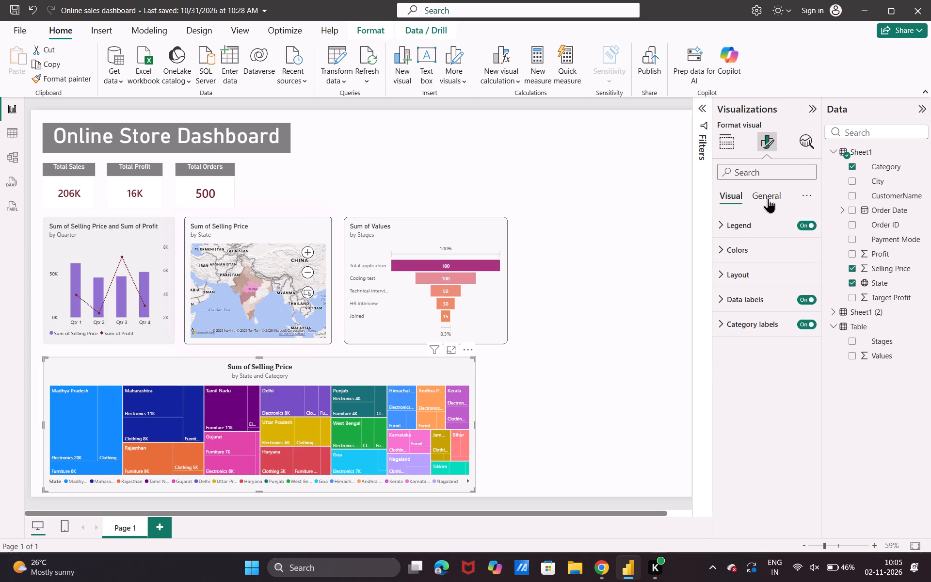
pyautogui.click(768, 198)
pyautogui.click(744, 275)
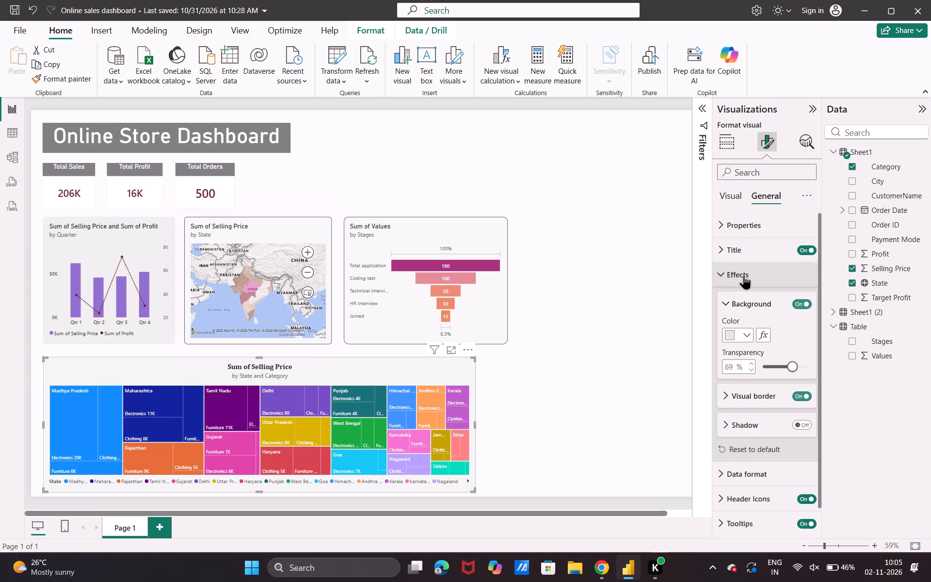
pyautogui.click(758, 400)
pyautogui.scroll(-1, 758, 400)
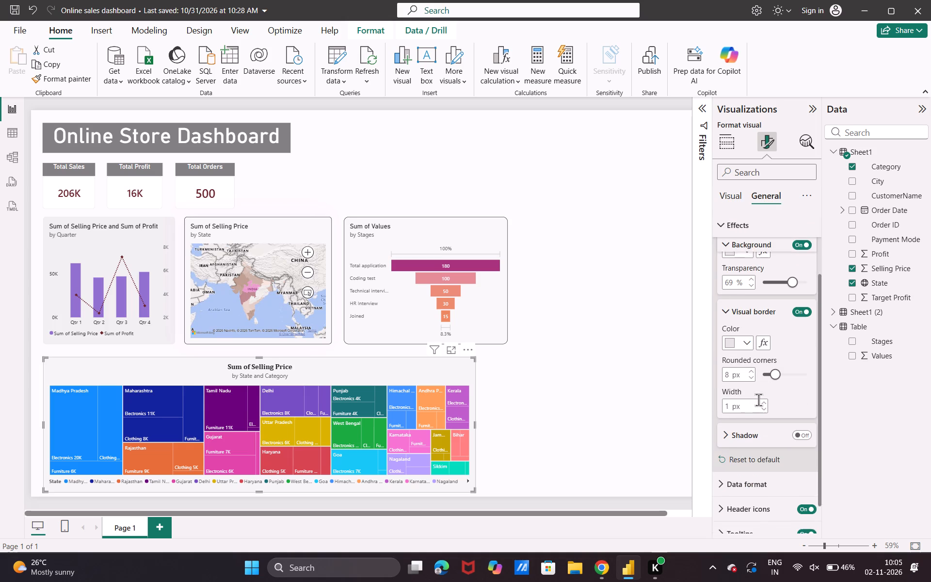
pyautogui.click(728, 324)
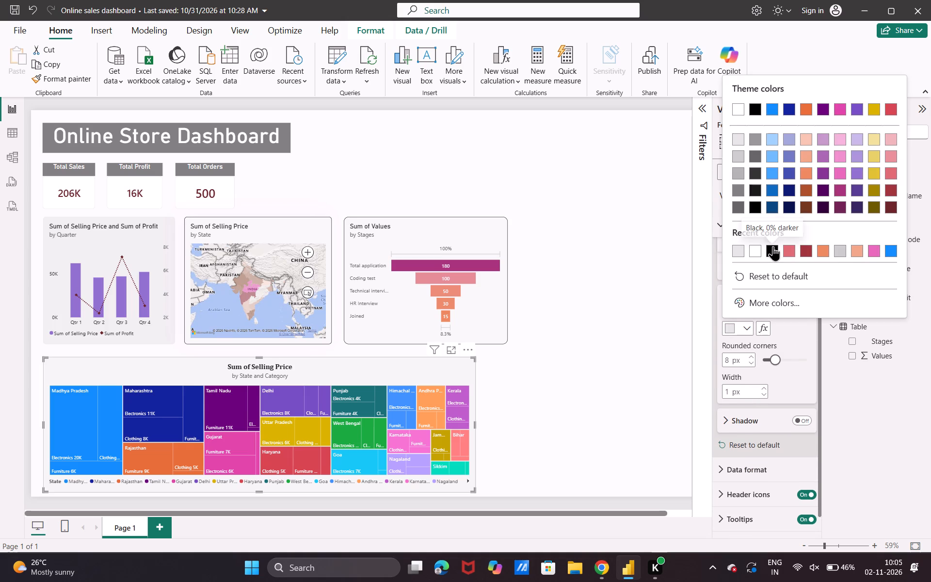
pyautogui.click(773, 246)
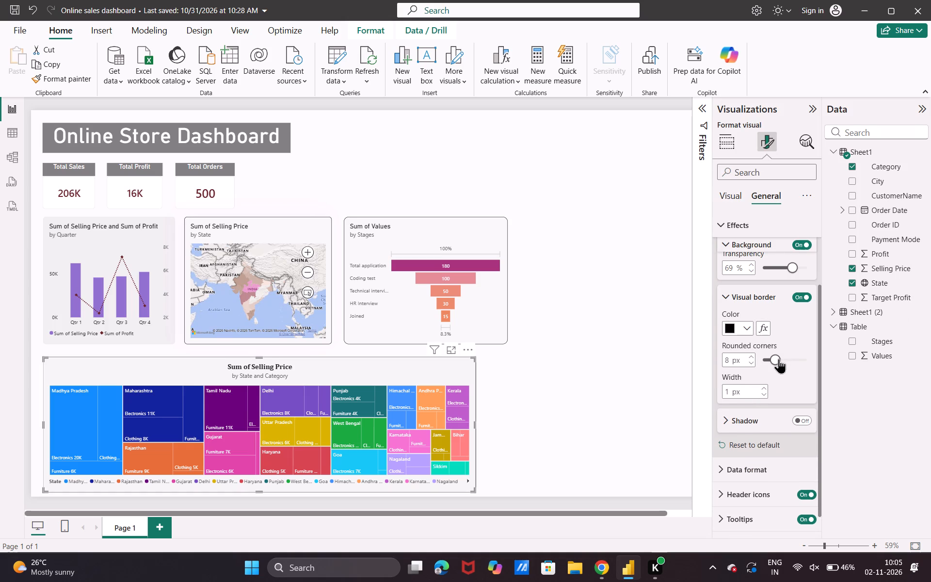
# Turn on the treemap's shadow and set its color to dark blue.
pyautogui.click(768, 425)
pyautogui.click(809, 425)
pyautogui.scroll(-1, 809, 425)
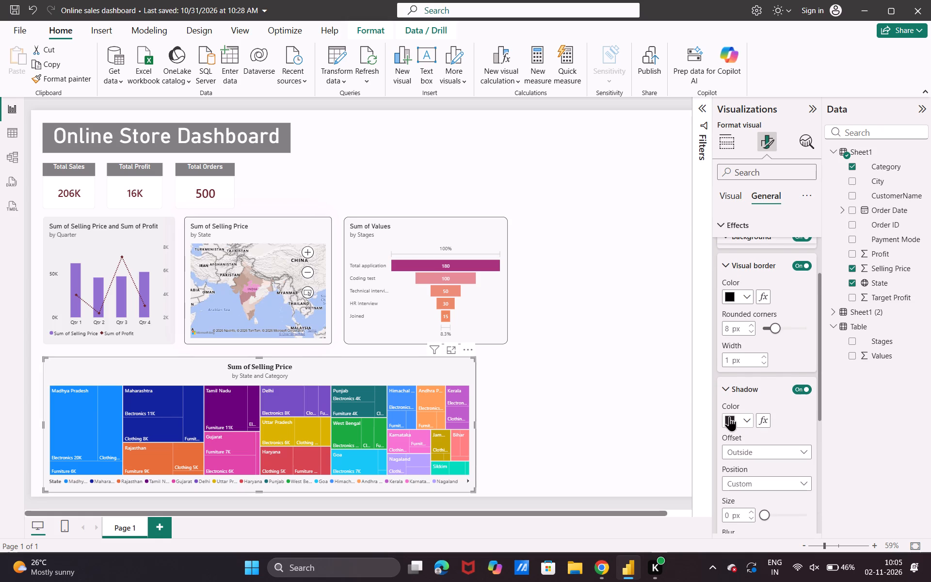
pyautogui.click(729, 416)
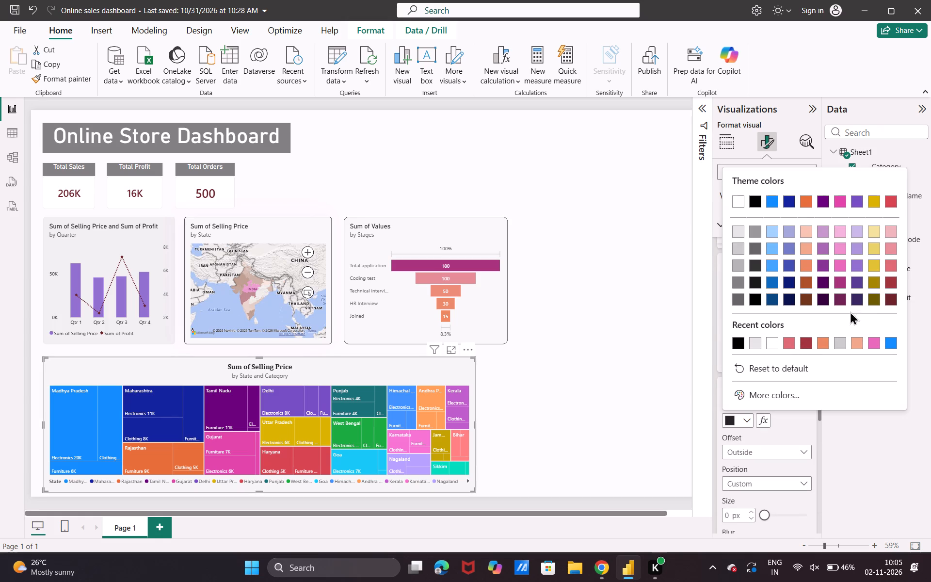
pyautogui.click(773, 284)
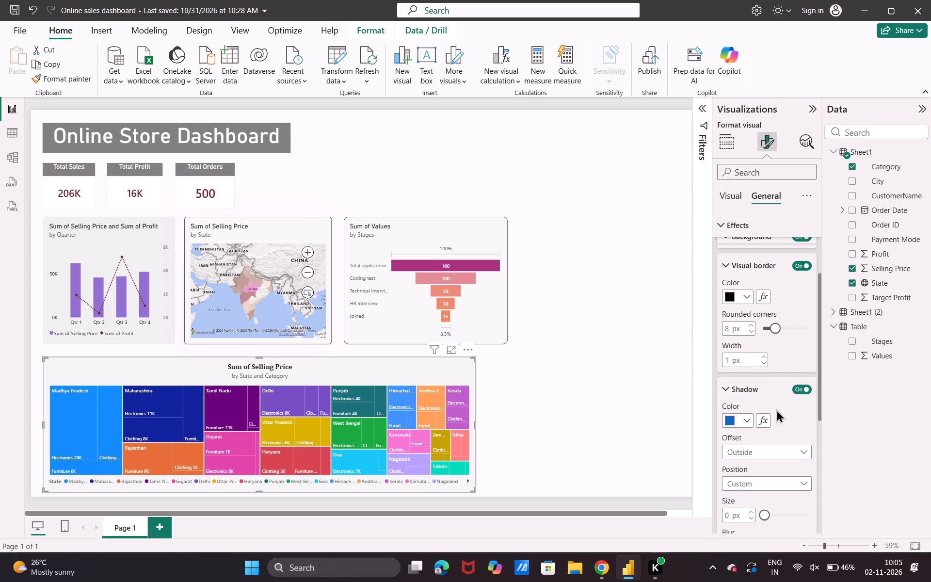
# Set the treemap shadow's size to 1 px, blur to 20 px and angle to 157°.
pyautogui.scroll(-1, 759, 453)
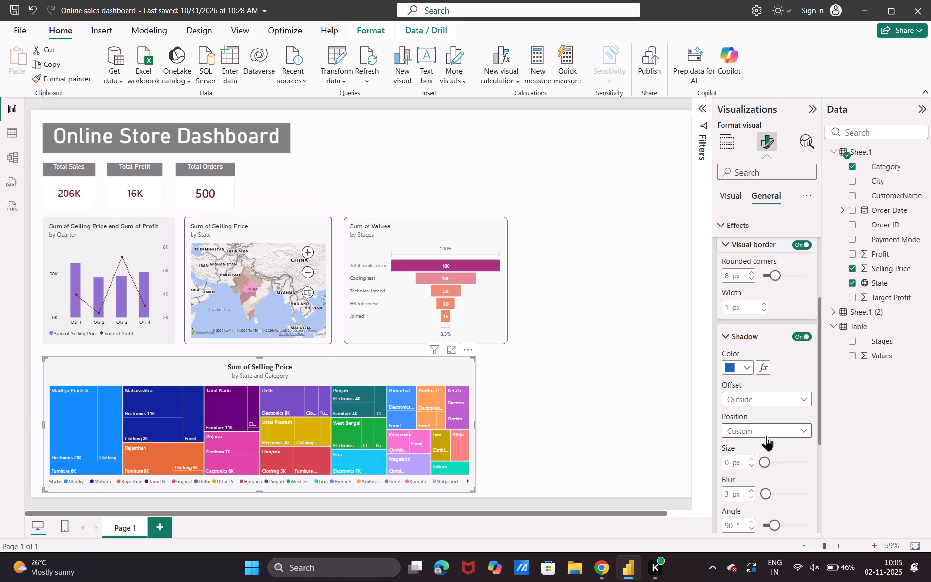
pyautogui.click(766, 436)
pyautogui.click(766, 436)
pyautogui.click(768, 460)
pyautogui.moveTo(768, 460); pyautogui.dragTo(776, 463)
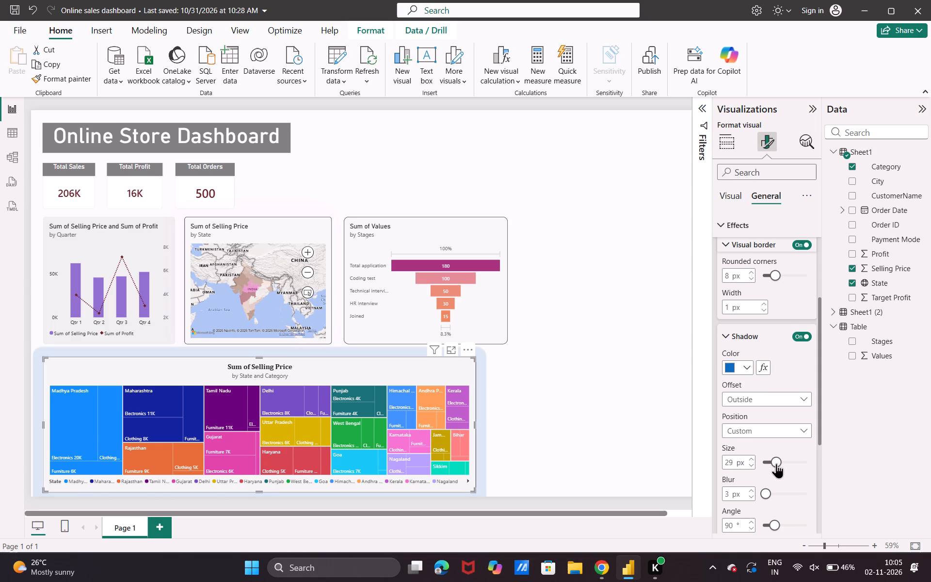
pyautogui.moveTo(776, 463); pyautogui.dragTo(763, 465)
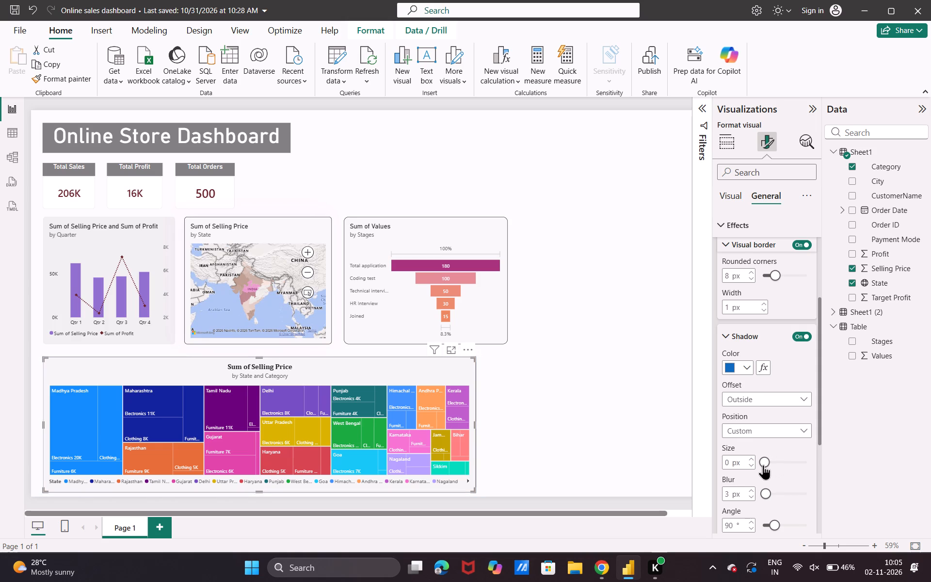
pyautogui.scroll(-1, 776, 447)
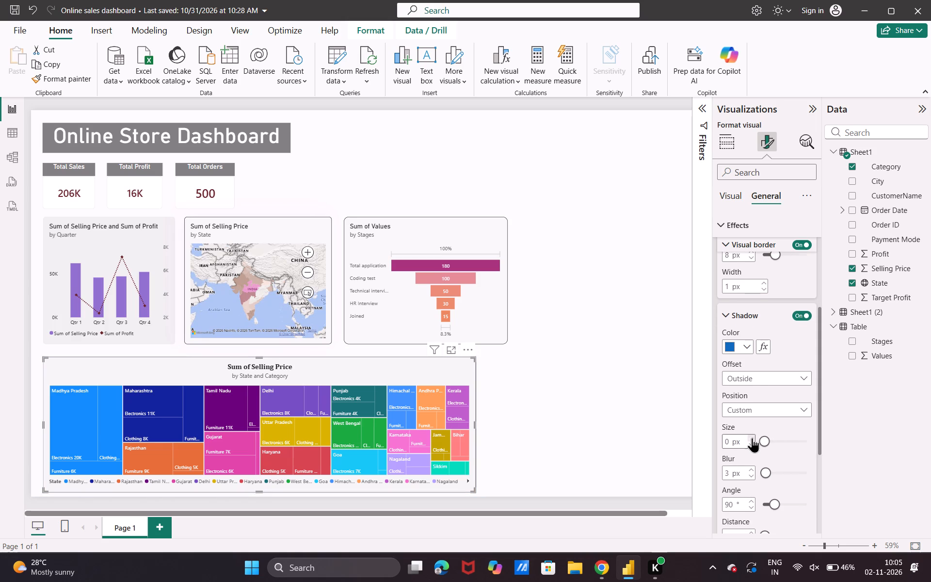
pyautogui.click(750, 439)
pyautogui.click(772, 473)
pyautogui.click(782, 505)
# Set the treemap shadow's distance to 2 px and transparency to 85%, and deselect the treemap.
pyautogui.scroll(-1, 788, 486)
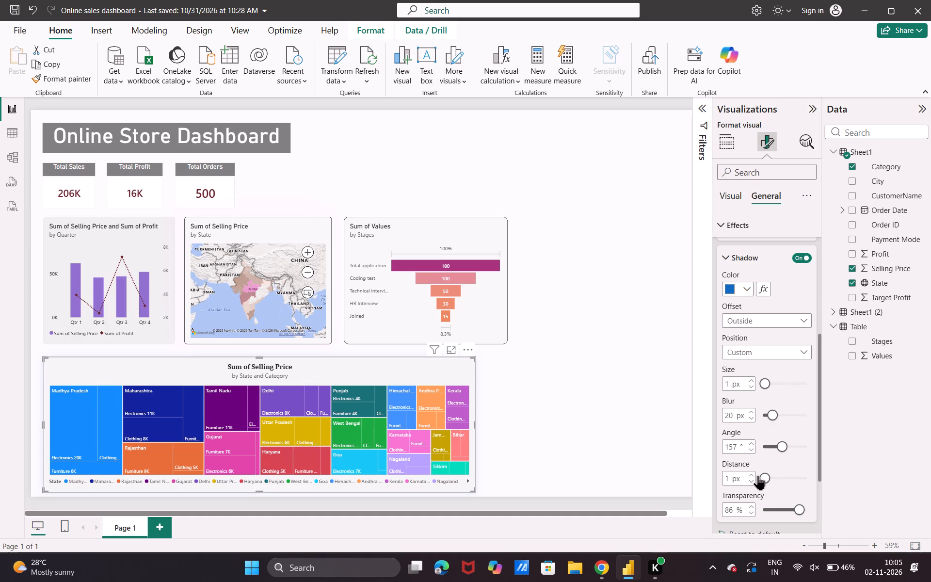
pyautogui.click(755, 473)
pyautogui.click(752, 472)
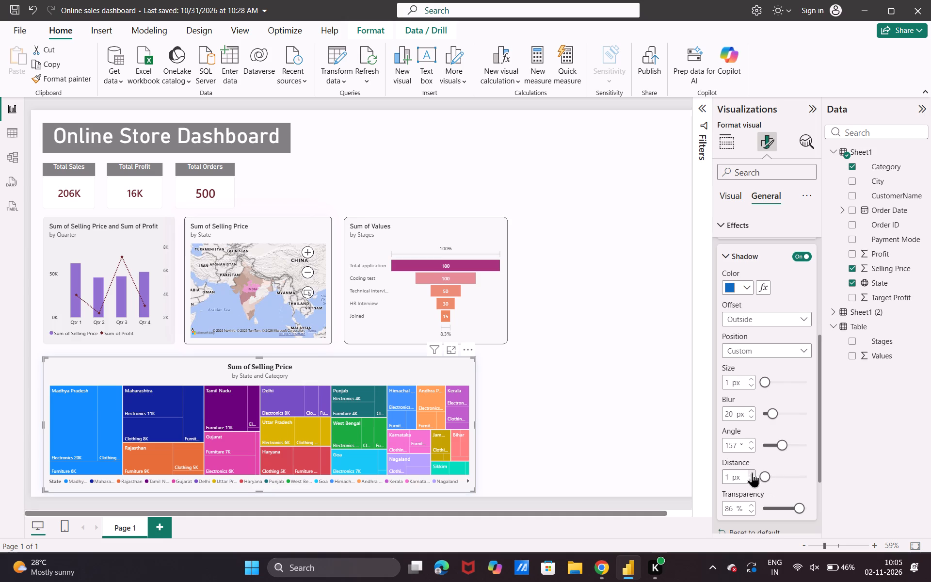
pyautogui.click(752, 472)
pyautogui.scroll(-1, 764, 503)
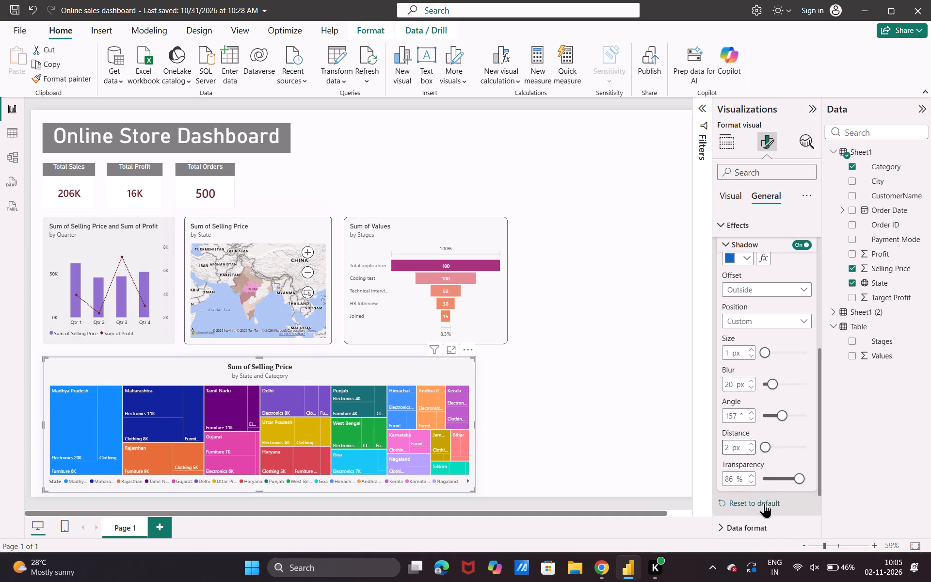
pyautogui.click(794, 475)
pyautogui.click(794, 475)
pyautogui.click(794, 475)
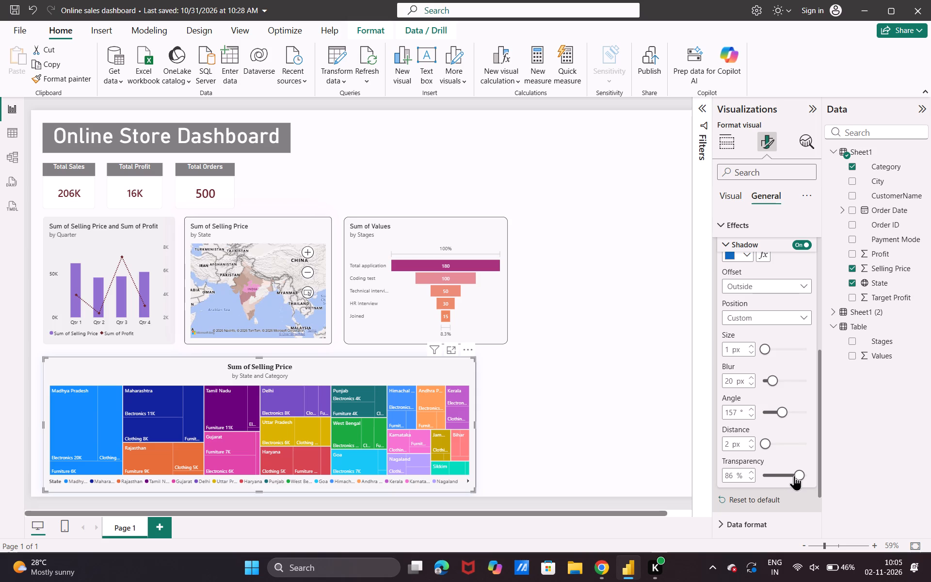
pyautogui.click(754, 479)
pyautogui.click(754, 479)
pyautogui.click(591, 446)
pyautogui.click(591, 446)
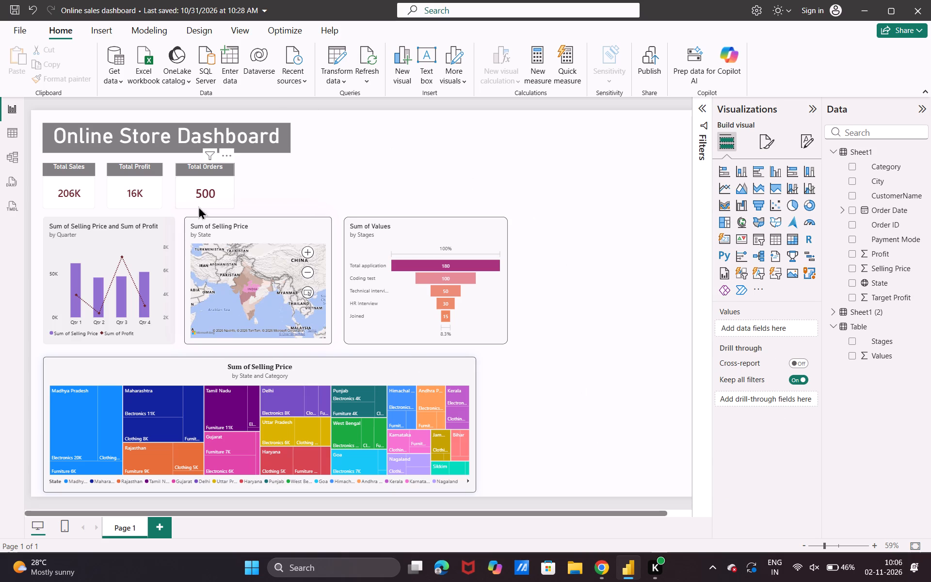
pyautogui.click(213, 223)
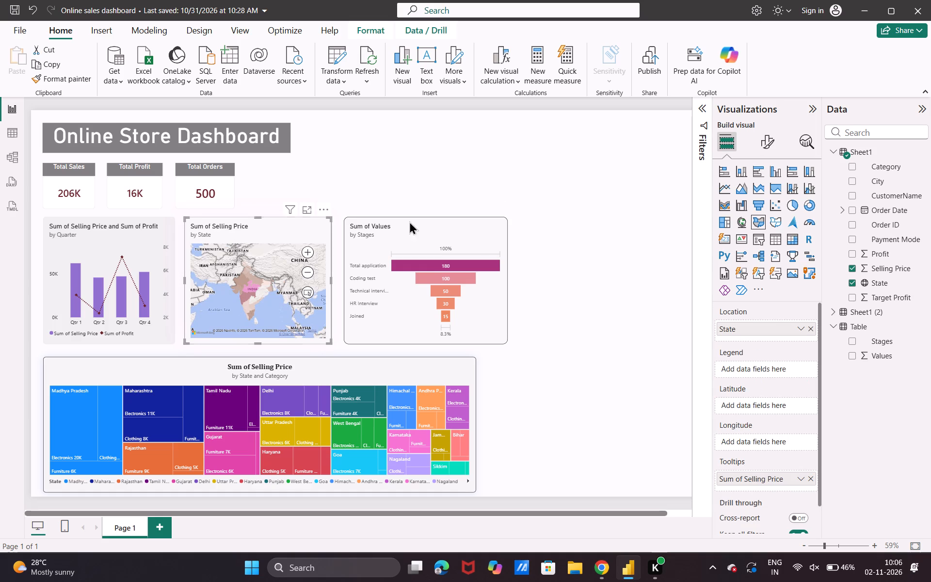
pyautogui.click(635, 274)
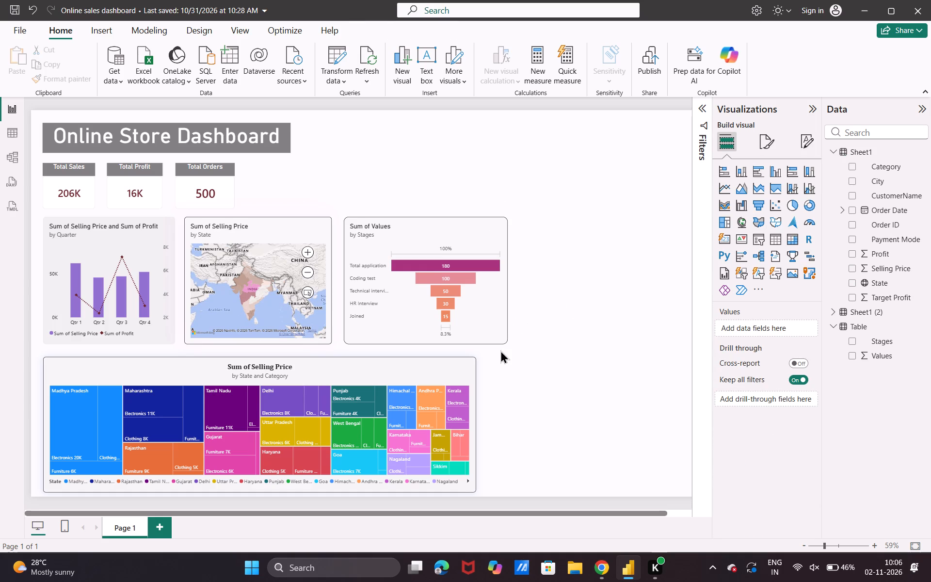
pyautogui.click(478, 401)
# Set the background transparency of the quarterly Selling Price and Profit chart to 89%.
pyautogui.click(136, 251)
pyautogui.click(772, 131)
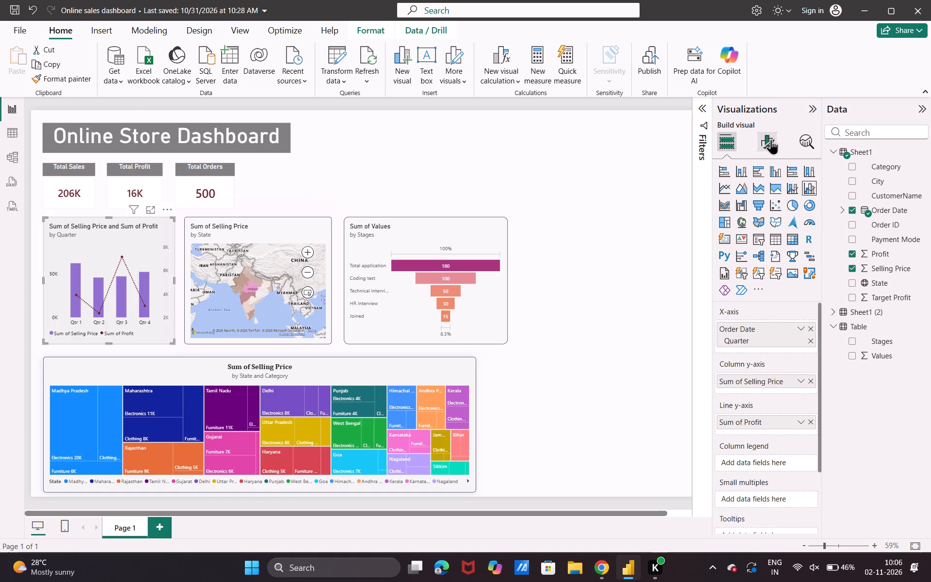
pyautogui.click(771, 139)
pyautogui.click(768, 204)
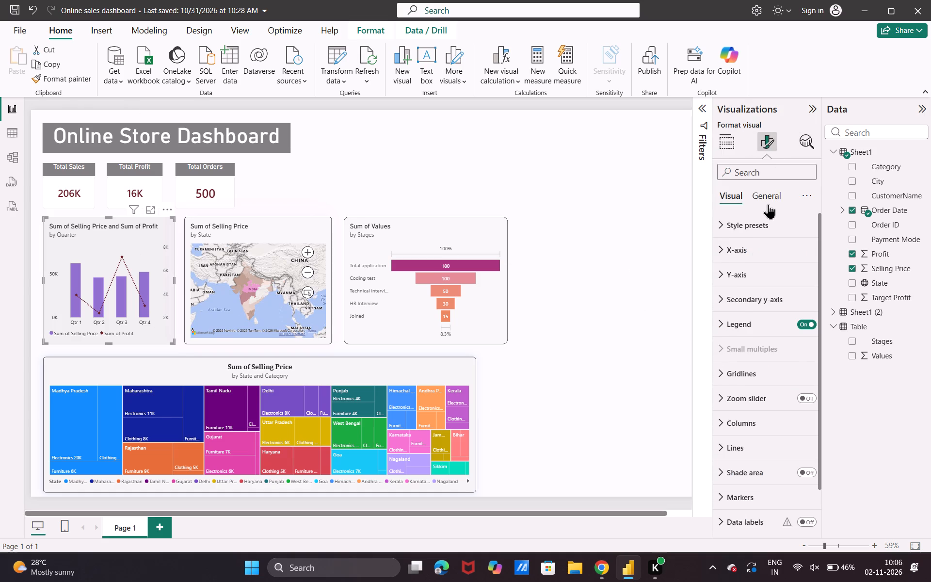
pyautogui.click(758, 270)
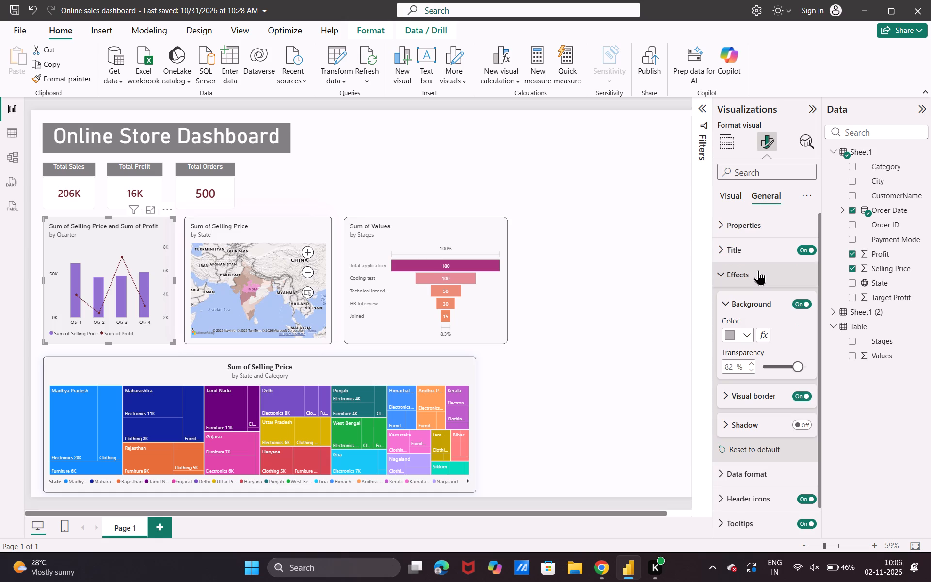
pyautogui.click(793, 366)
pyautogui.click(793, 366)
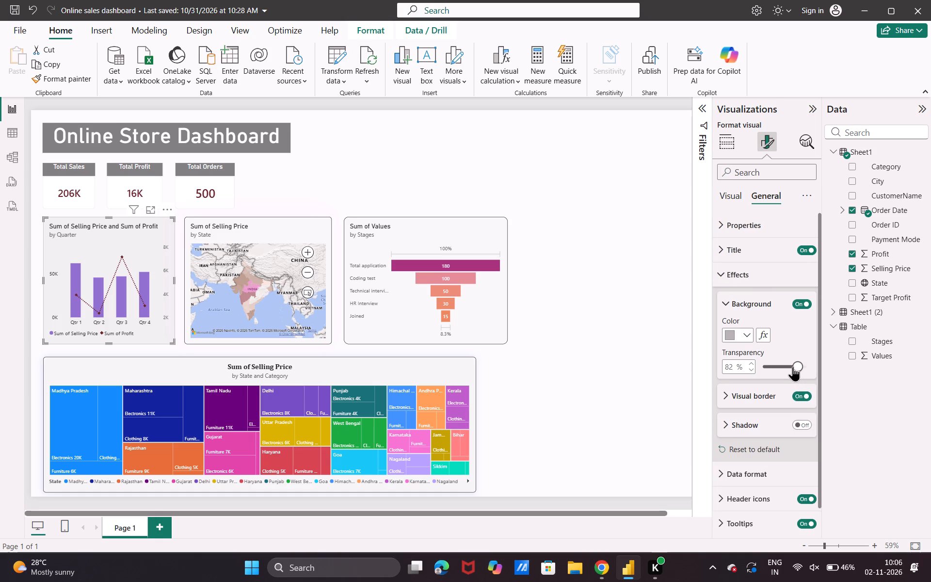
pyautogui.click(793, 366)
pyautogui.click(793, 366)
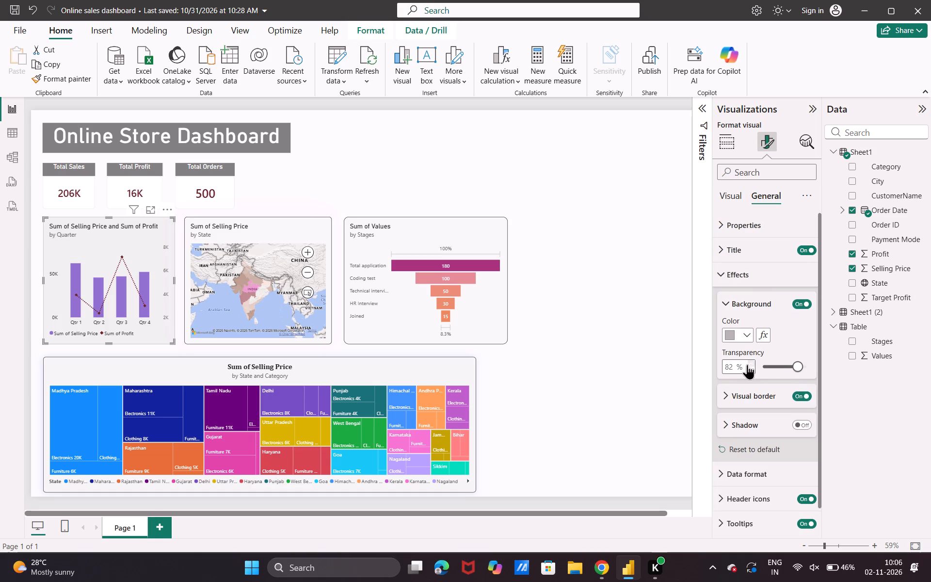
pyautogui.doubleClick(748, 362)
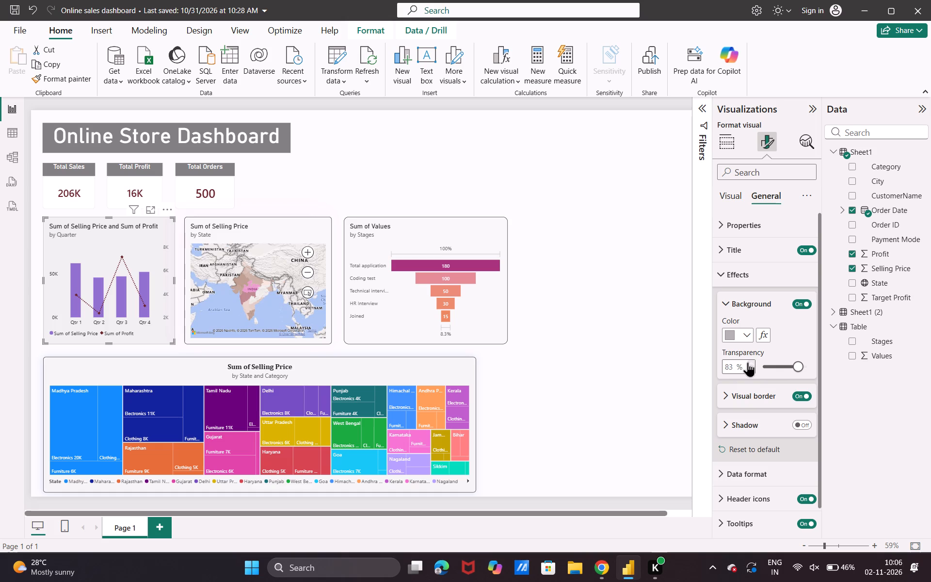
pyautogui.click(748, 362)
pyautogui.click(748, 362)
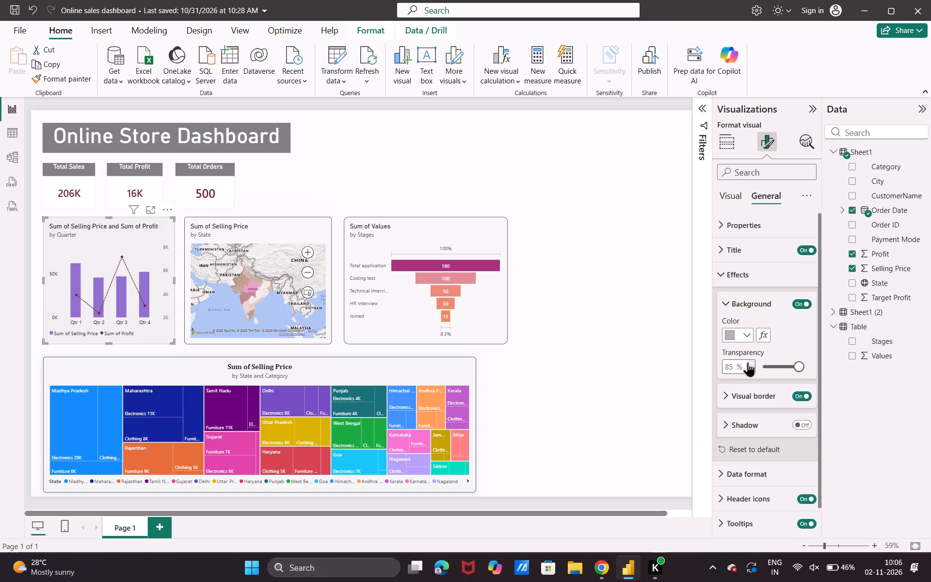
pyautogui.tripleClick(748, 362)
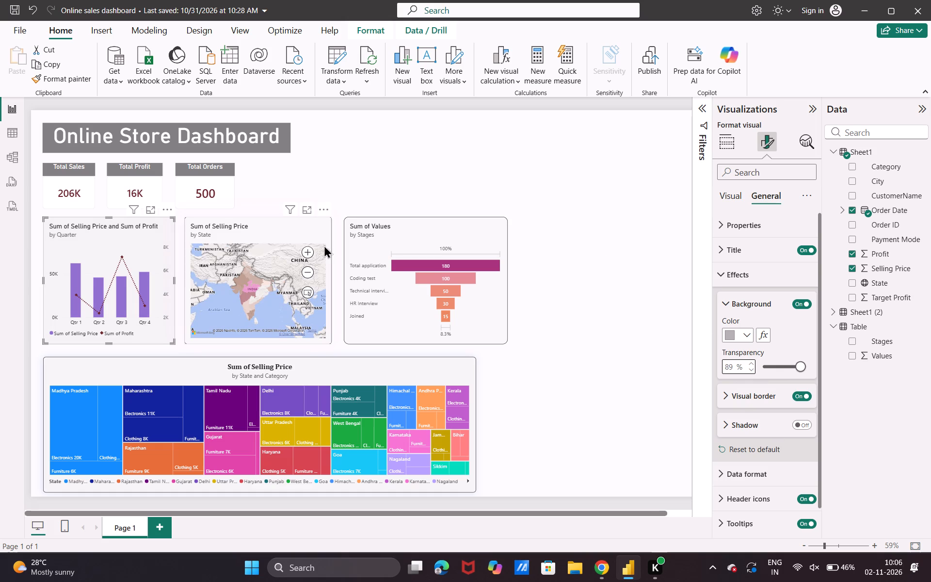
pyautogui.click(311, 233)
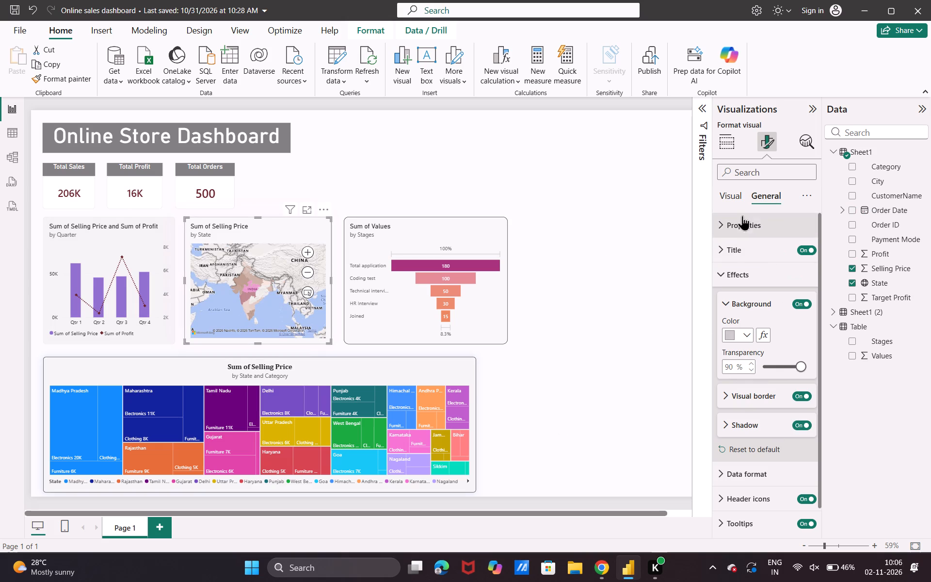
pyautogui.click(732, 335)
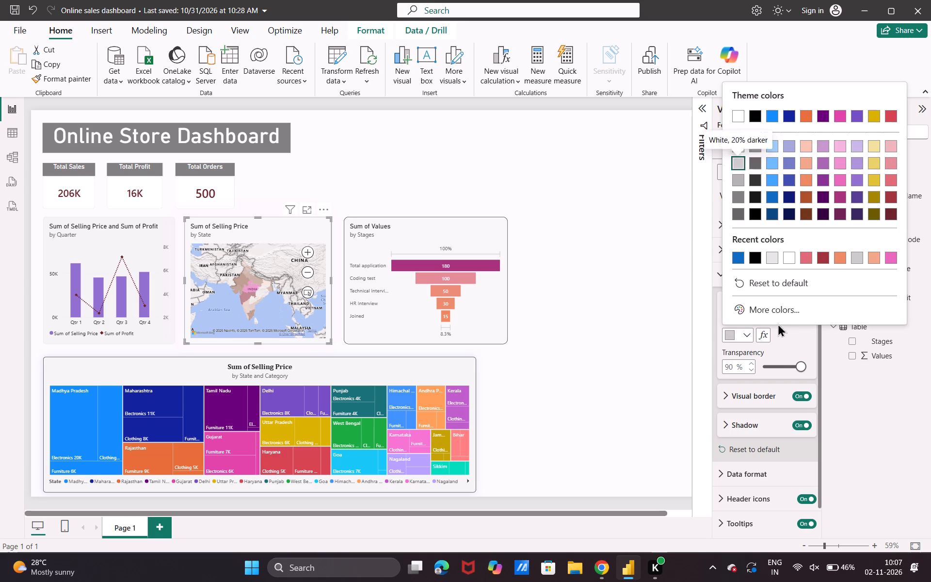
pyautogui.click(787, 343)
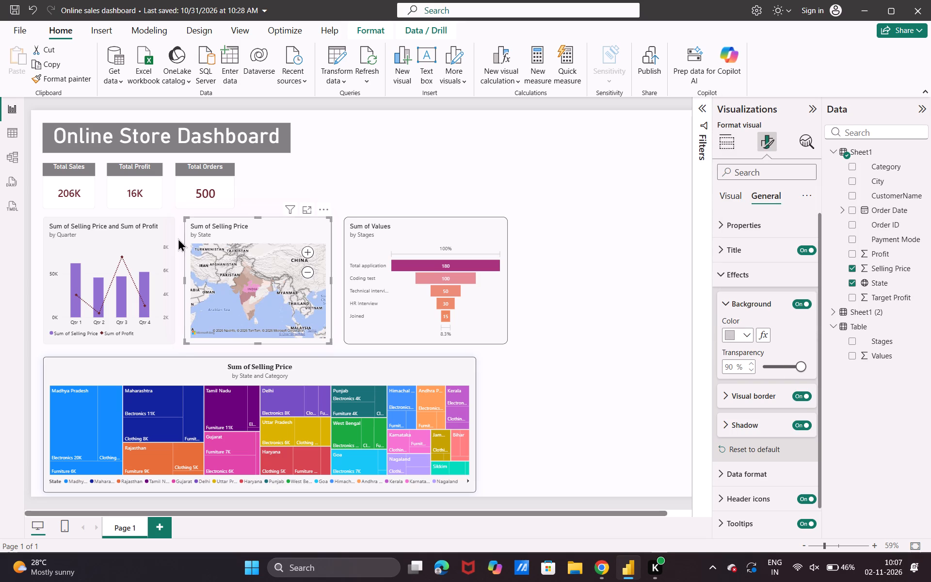
# Set the quarterly Selling Price and Profit chart's background color to a lighter gray and its transparency to 90%.
pyautogui.click(145, 236)
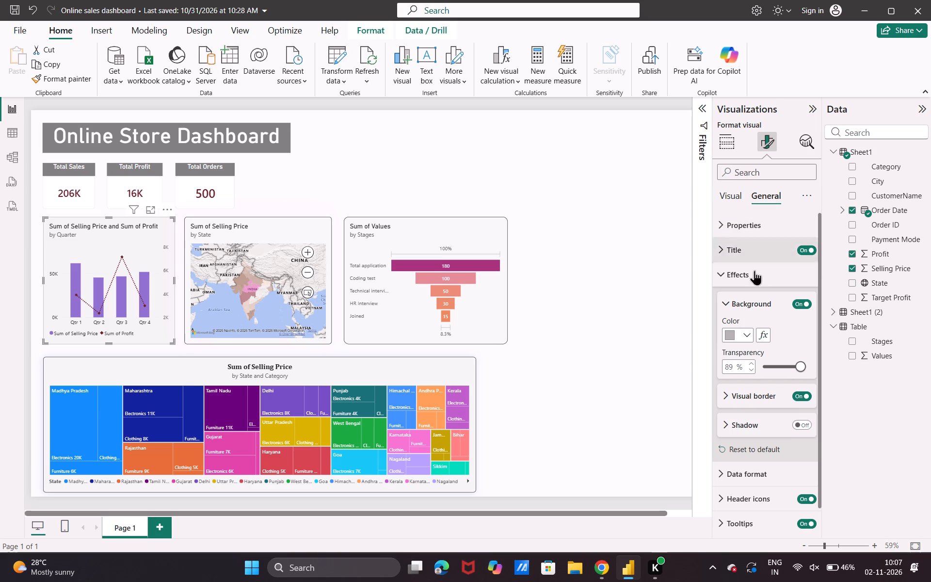
pyautogui.click(727, 332)
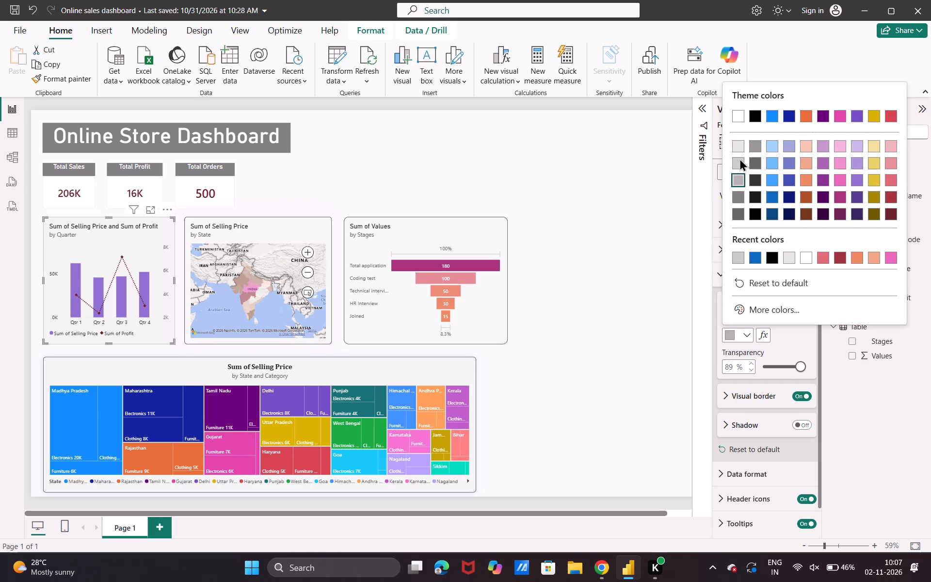
pyautogui.click(738, 162)
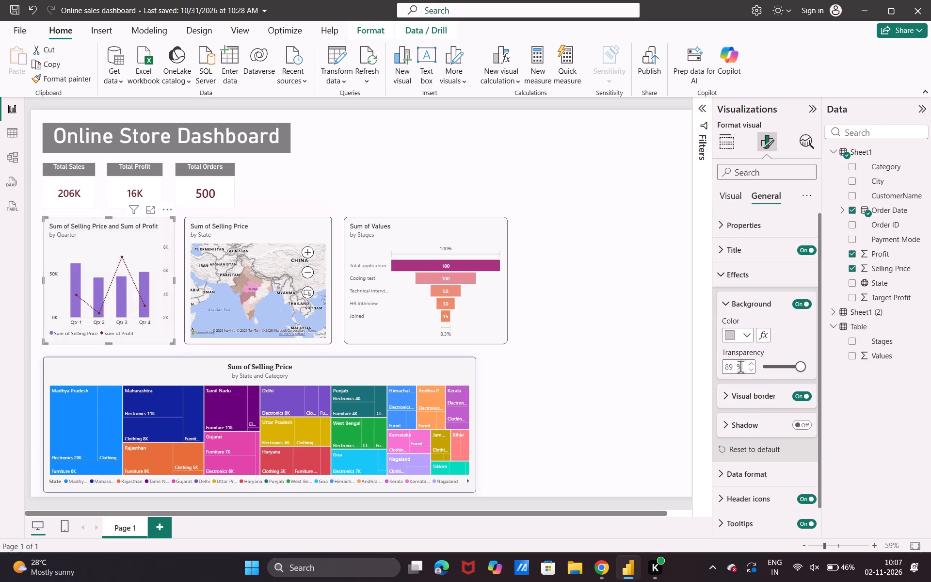
pyautogui.click(753, 362)
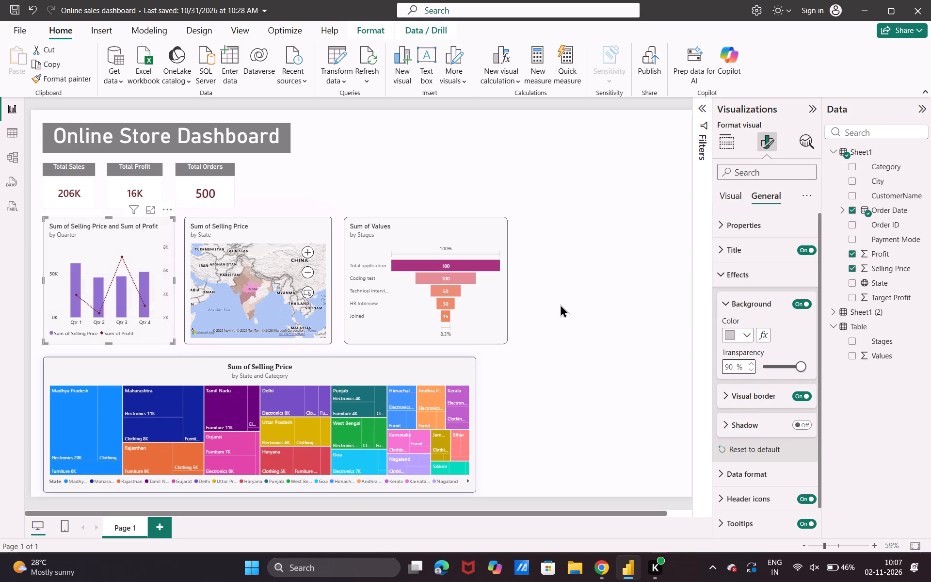
pyautogui.click(560, 304)
# Set the visual border color of the quarterly Selling Price and Profit chart to black and deselect the chart.
pyautogui.click(83, 236)
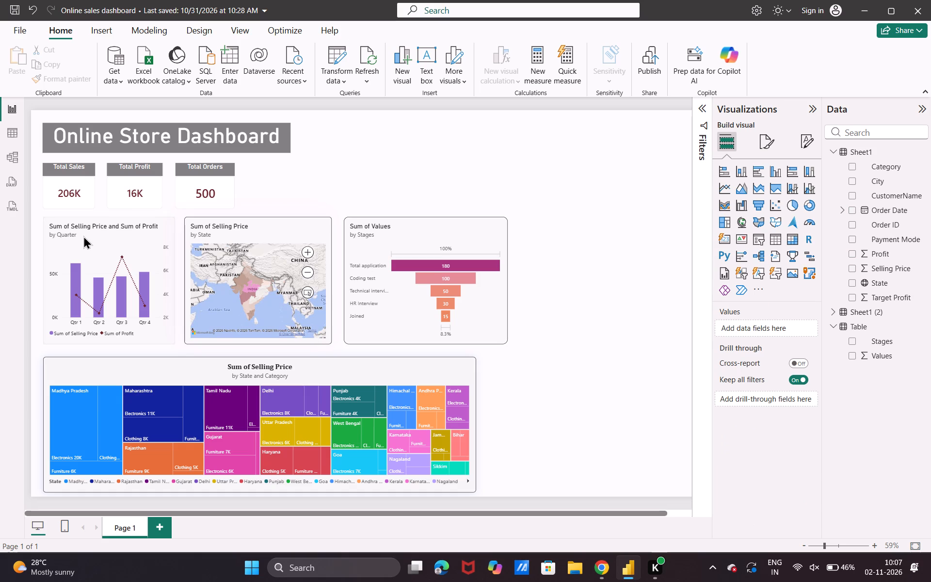
pyautogui.click(761, 145)
pyautogui.click(767, 199)
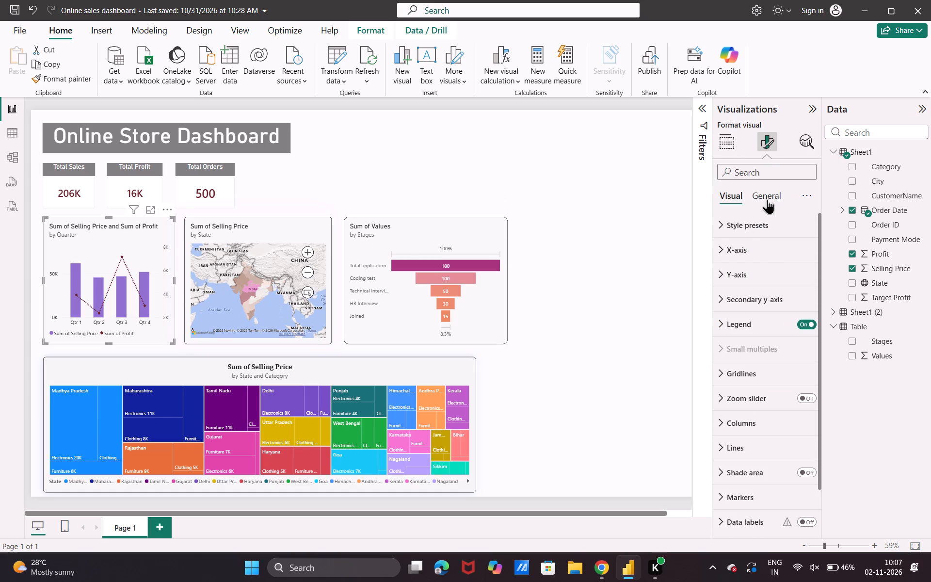
pyautogui.click(747, 275)
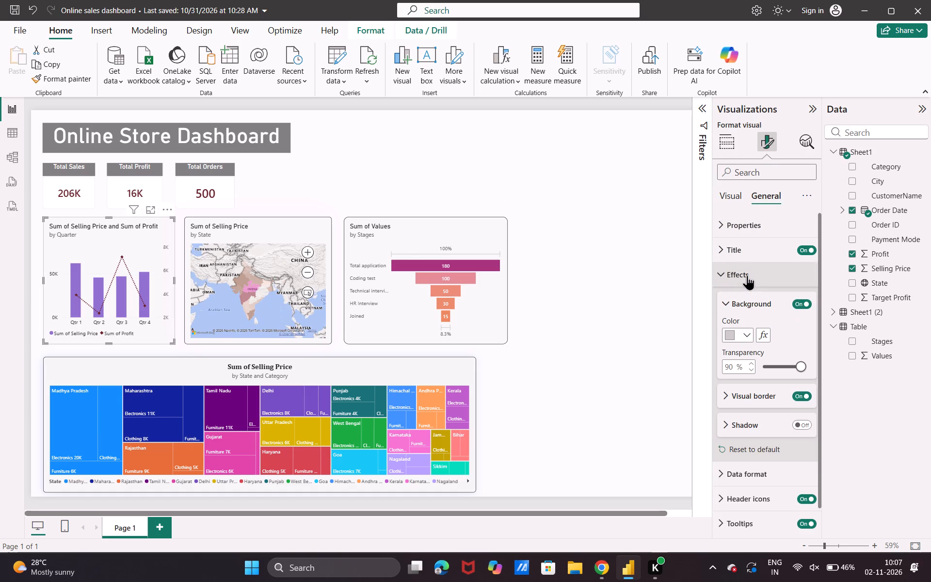
pyautogui.scroll(-1, 742, 353)
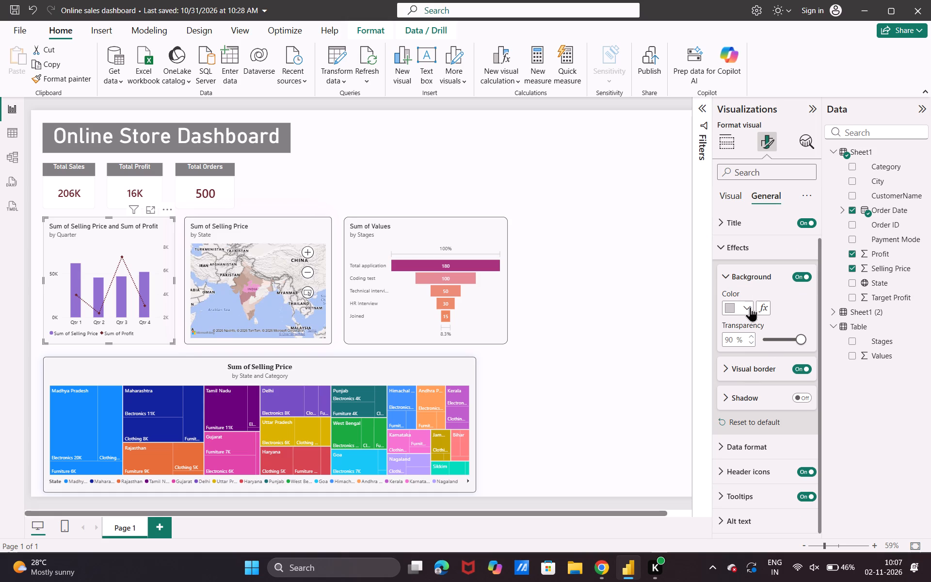
pyautogui.click(734, 304)
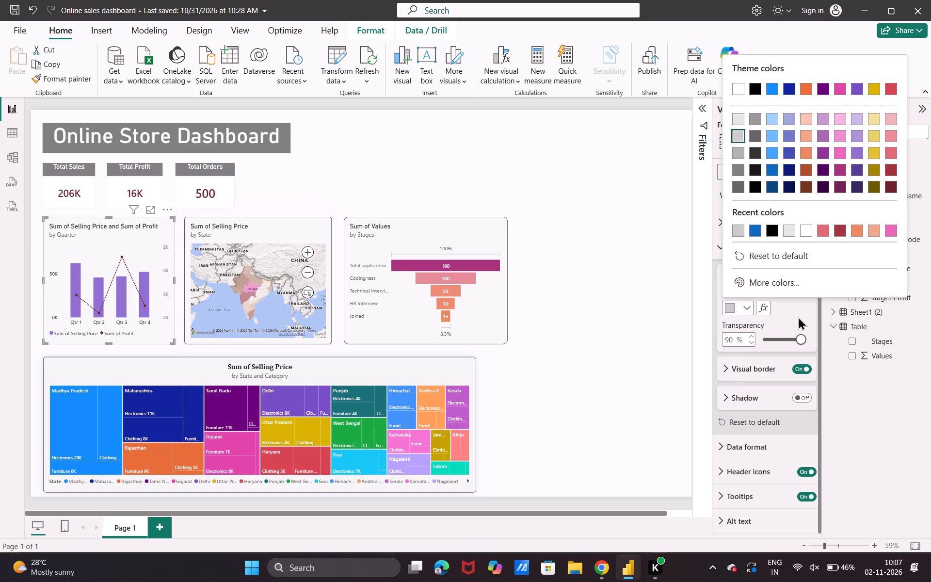
pyautogui.click(798, 317)
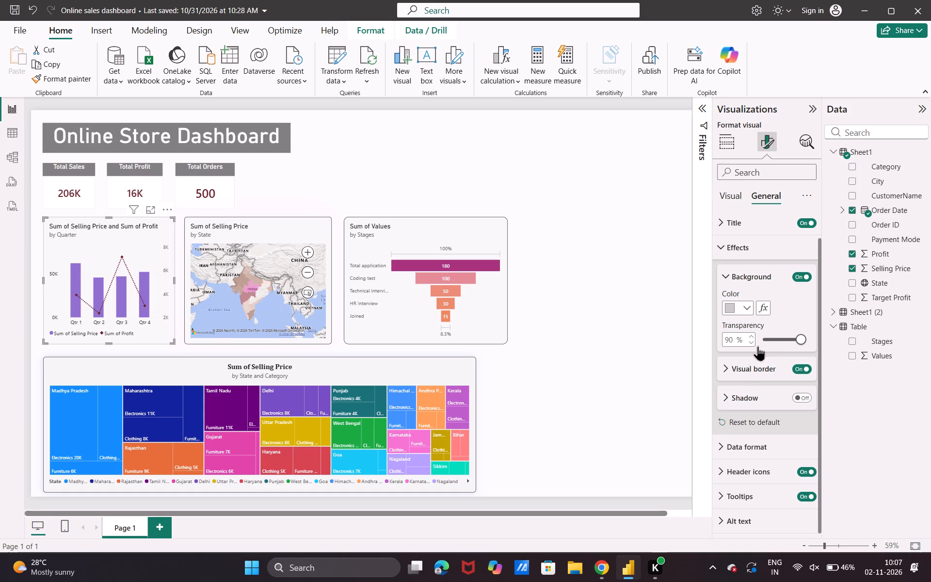
pyautogui.click(743, 367)
pyautogui.scroll(-1, 743, 367)
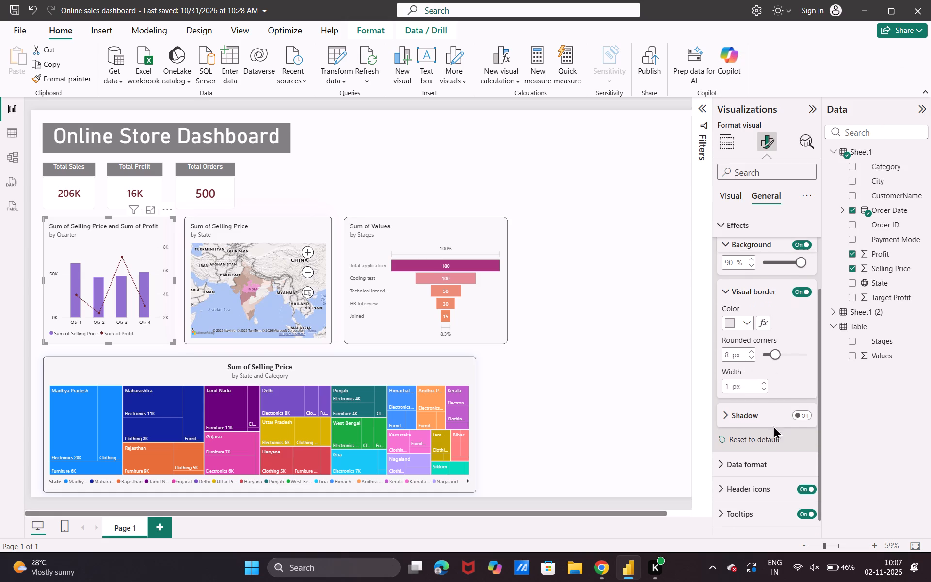
pyautogui.click(731, 327)
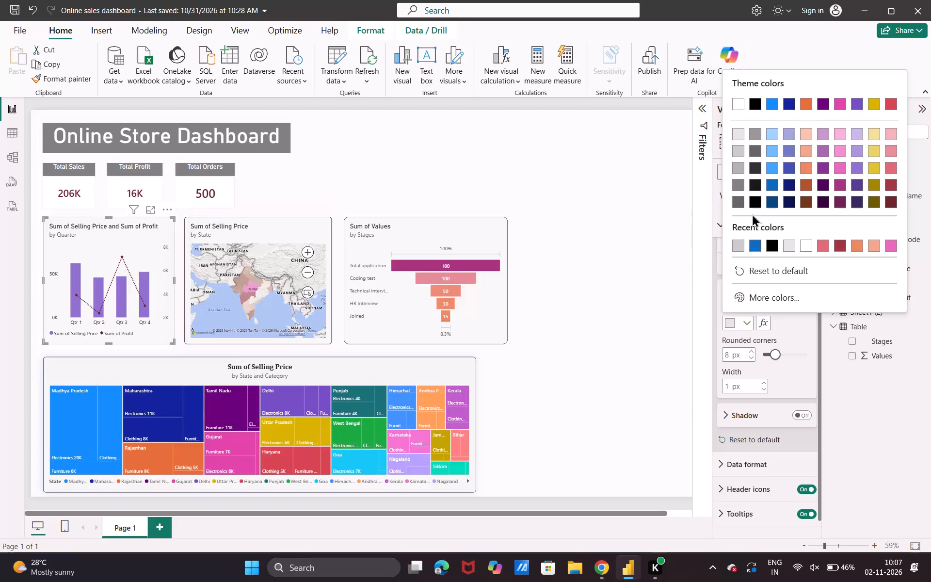
pyautogui.click(777, 248)
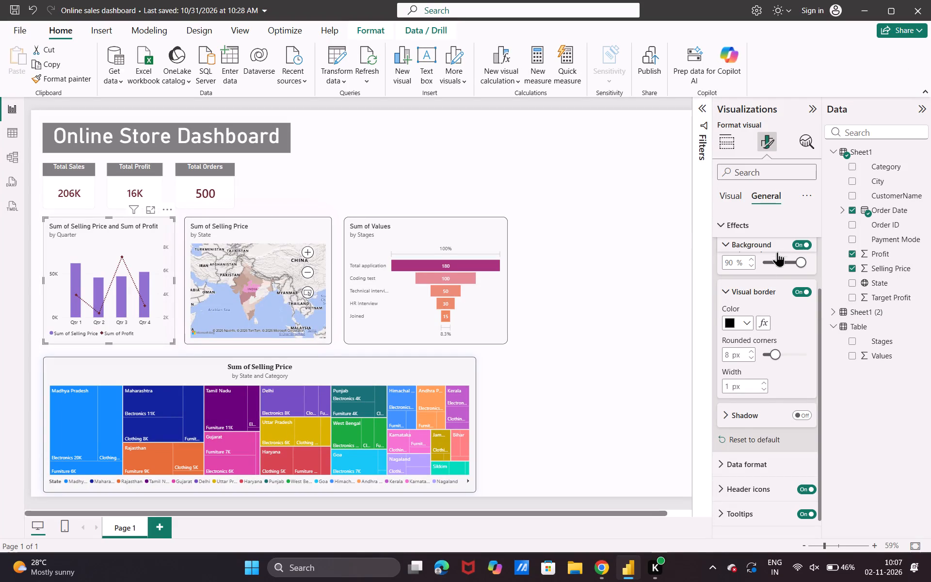
pyautogui.click(601, 326)
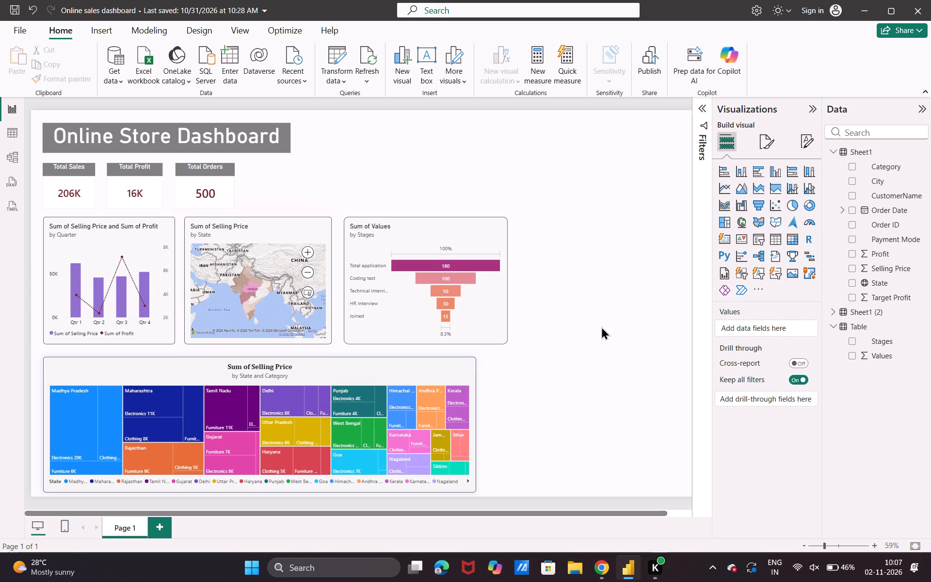
pyautogui.click(601, 326)
pyautogui.click(549, 426)
# Turn on the Total Orders card's background and visual border, color the border black, and deselect the card.
pyautogui.click(227, 186)
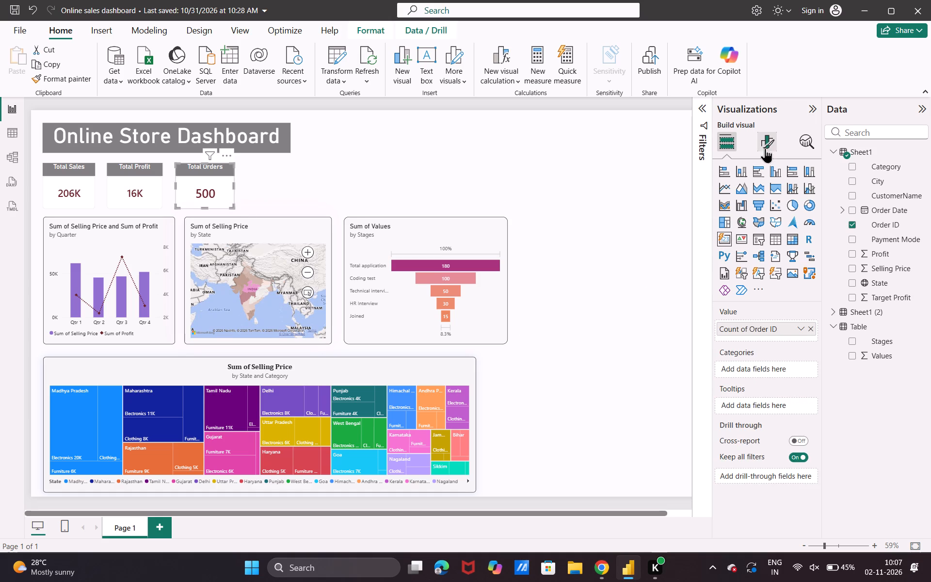
pyautogui.click(769, 138)
pyautogui.click(762, 198)
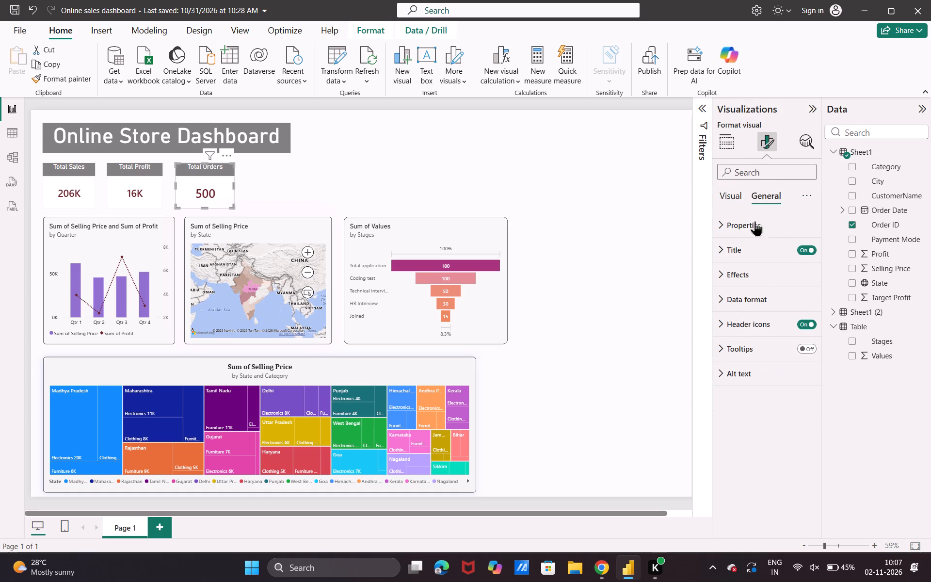
pyautogui.click(774, 271)
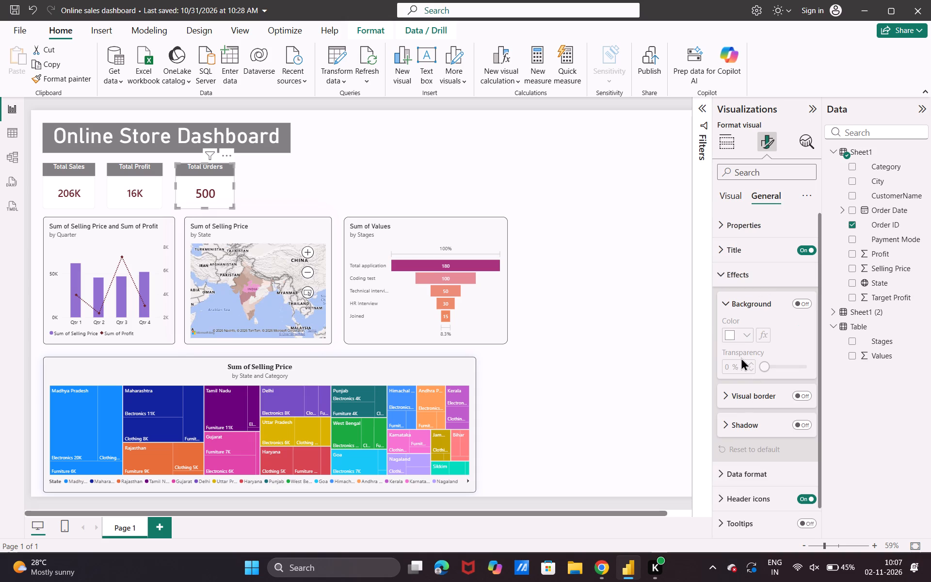
pyautogui.click(804, 300)
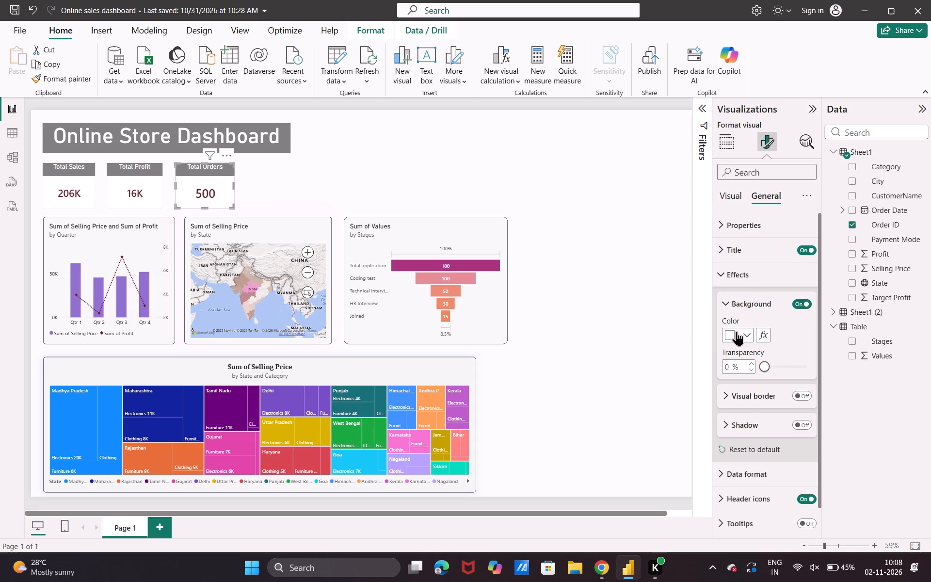
pyautogui.click(761, 403)
pyautogui.click(793, 395)
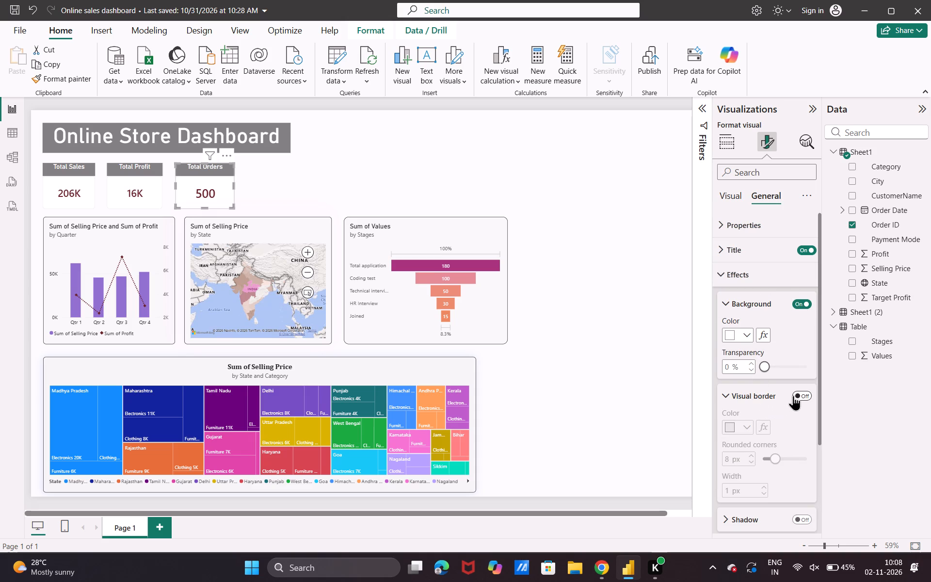
pyautogui.click(728, 431)
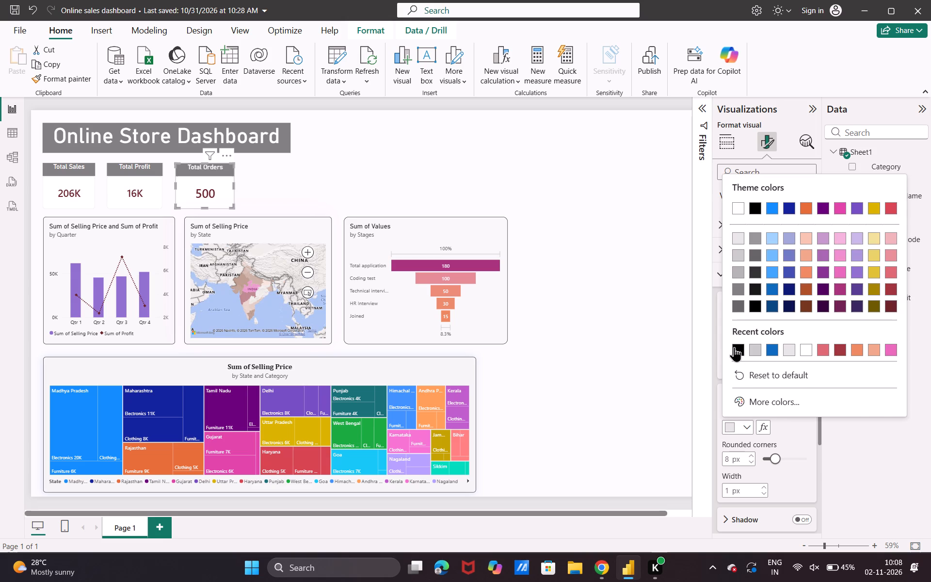
pyautogui.click(734, 346)
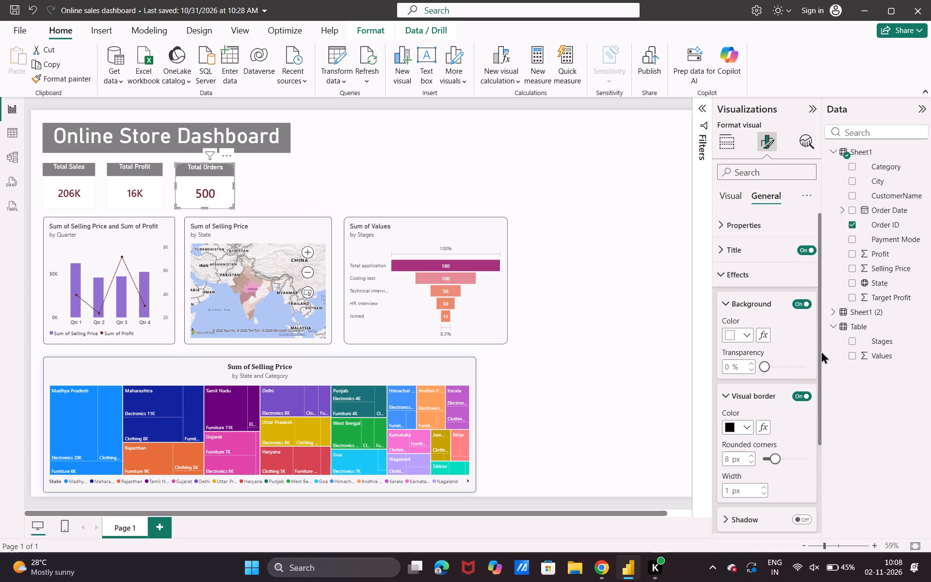
pyautogui.click(861, 431)
pyautogui.click(592, 185)
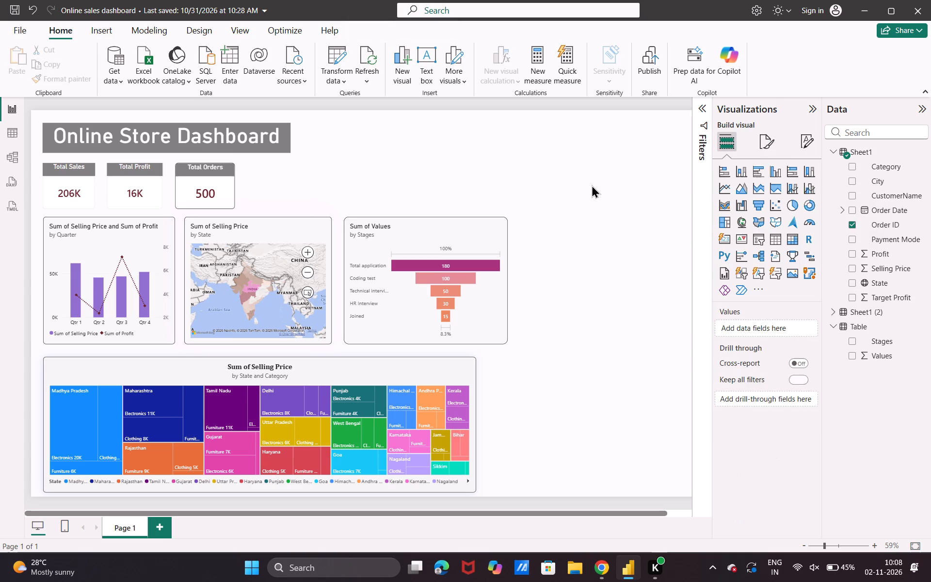
# Turn on the Total Profit card's visual border, color it black, and deselect the card.
pyautogui.click(153, 188)
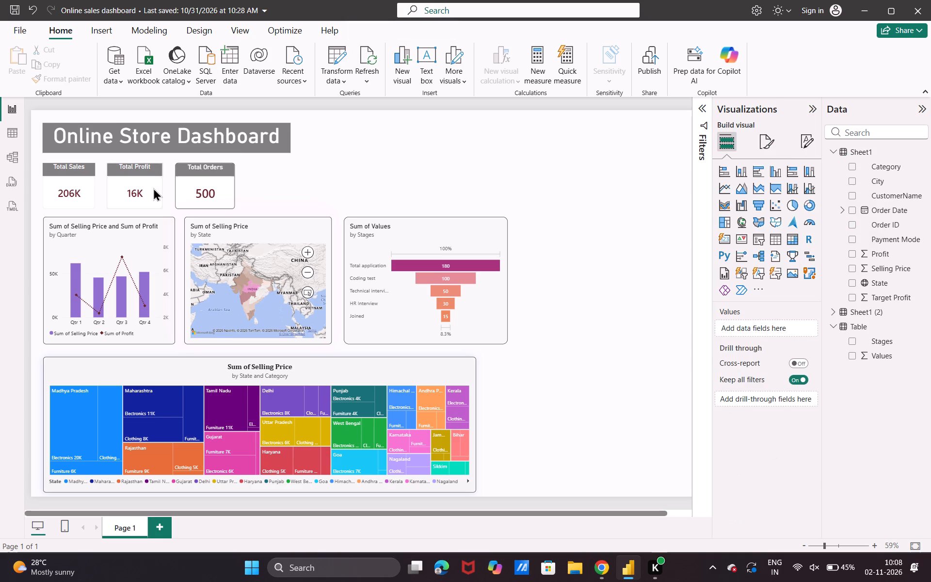
pyautogui.click(761, 136)
pyautogui.click(767, 197)
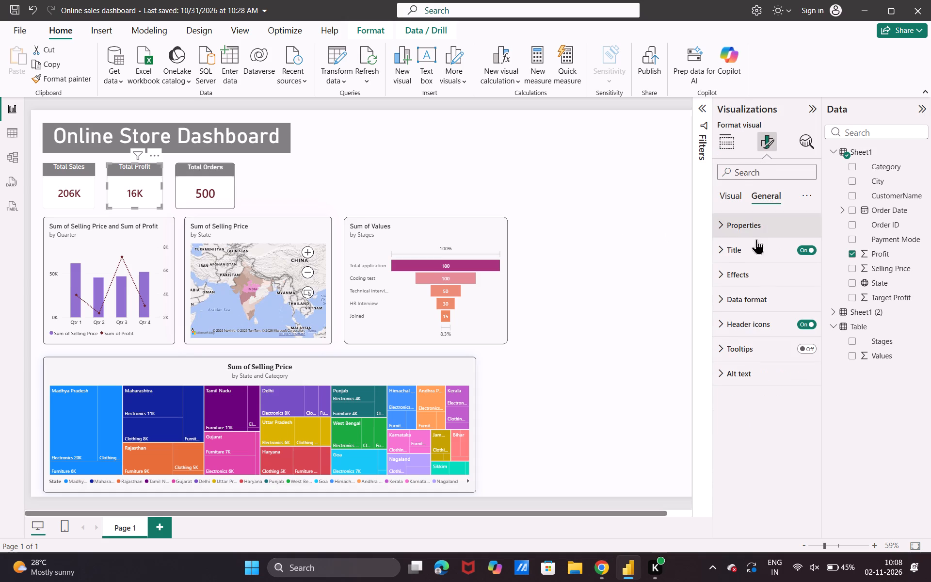
pyautogui.click(754, 285)
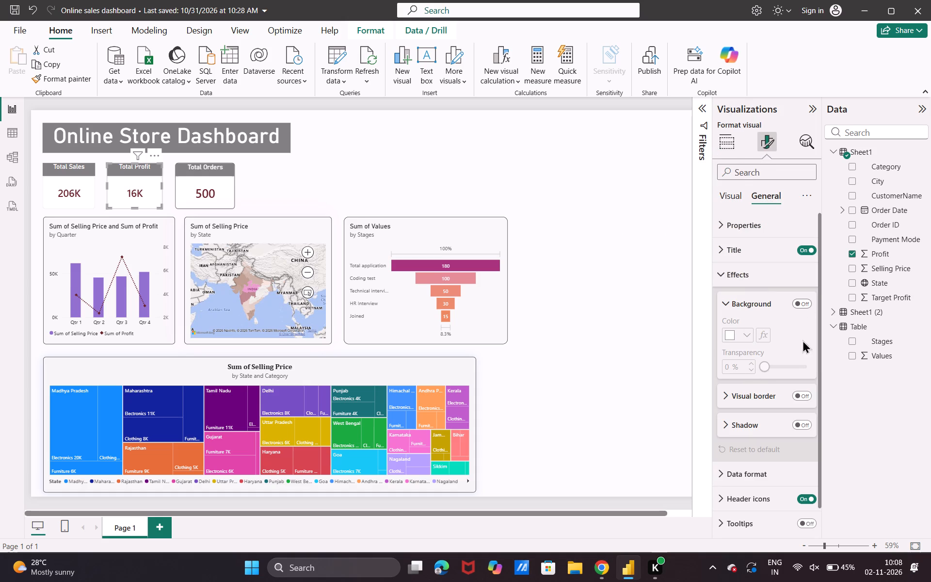
pyautogui.click(805, 400)
pyautogui.click(774, 396)
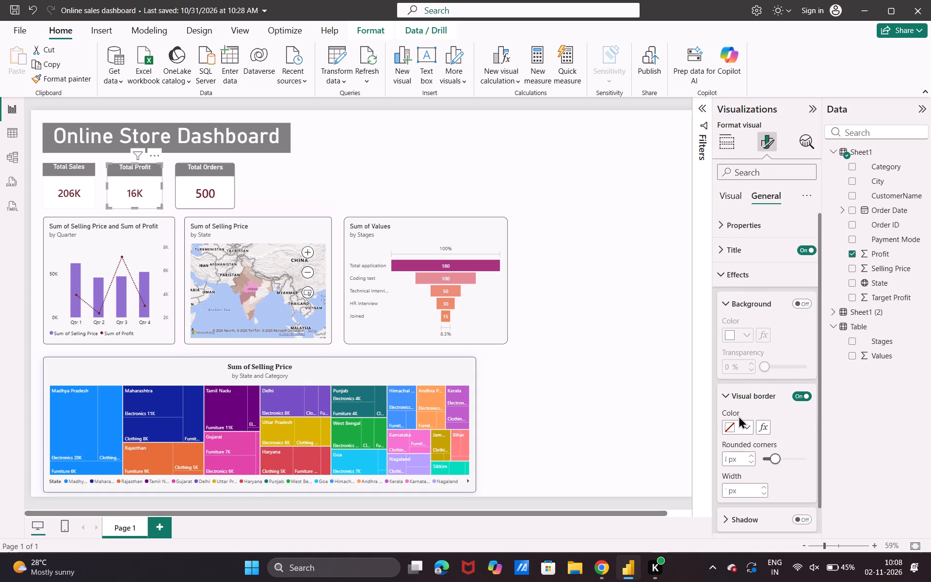
pyautogui.click(732, 423)
pyautogui.click(754, 305)
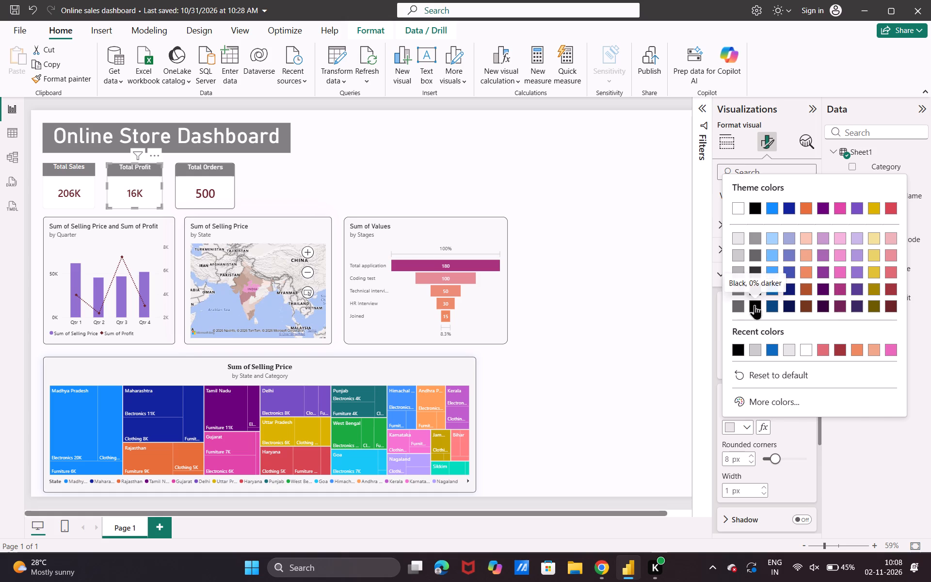
pyautogui.click(873, 424)
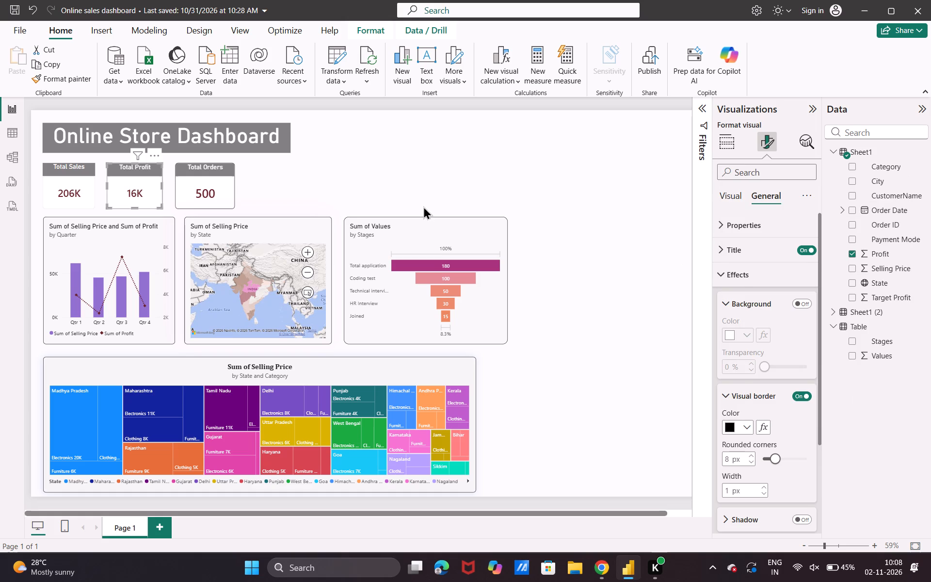
pyautogui.click(423, 206)
# Turn on the Total Sales card's visual border, color it black, and deselect the card.
pyautogui.click(54, 187)
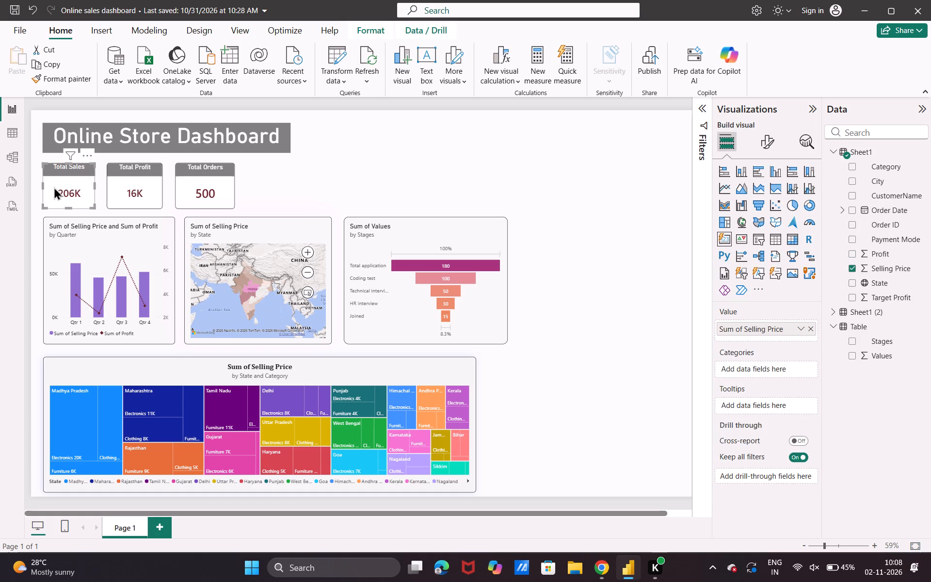
pyautogui.click(774, 142)
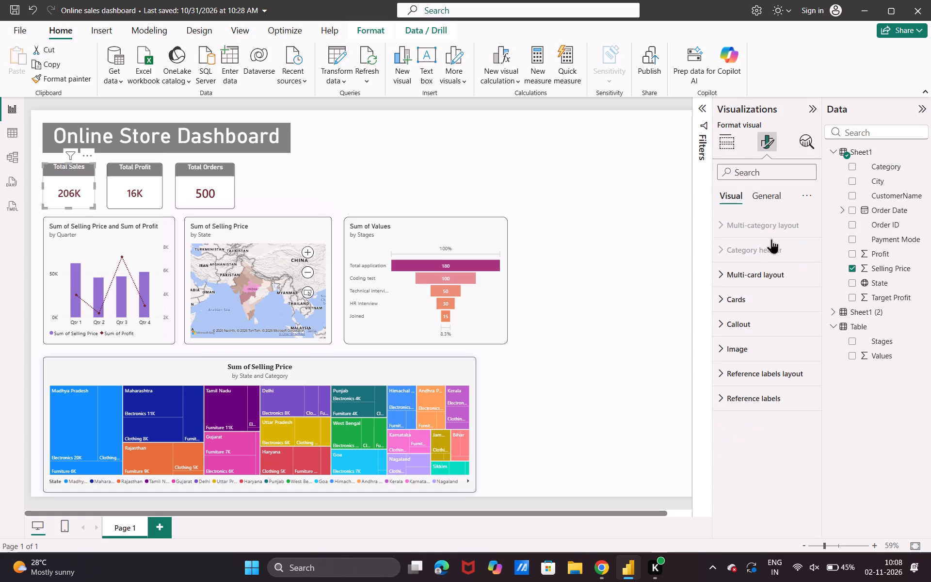
pyautogui.click(777, 190)
pyautogui.click(755, 275)
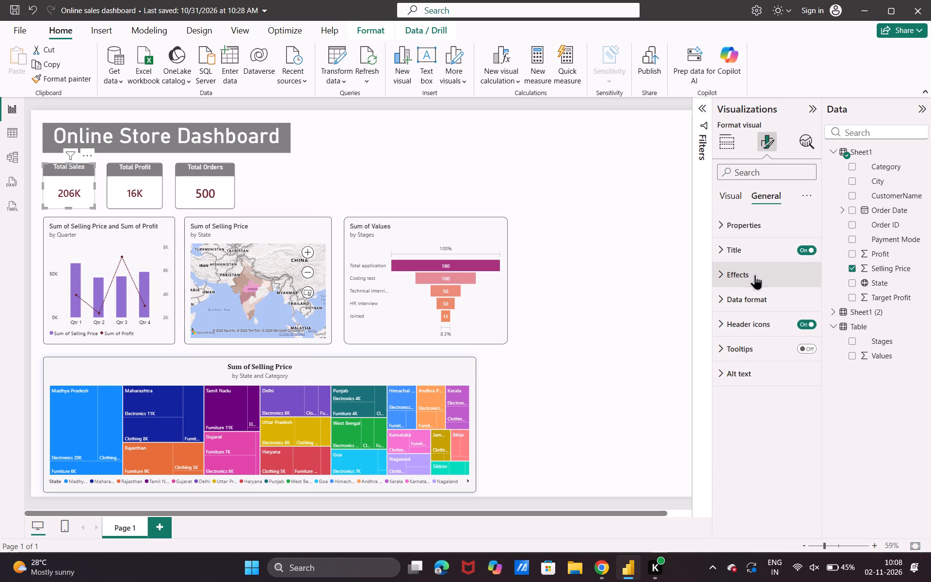
pyautogui.click(808, 394)
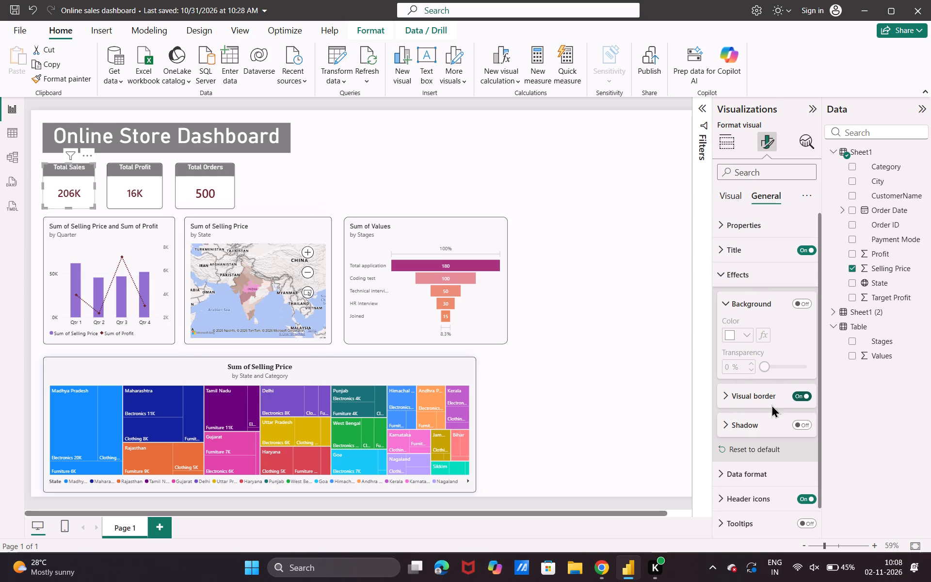
pyautogui.click(756, 398)
pyautogui.click(735, 424)
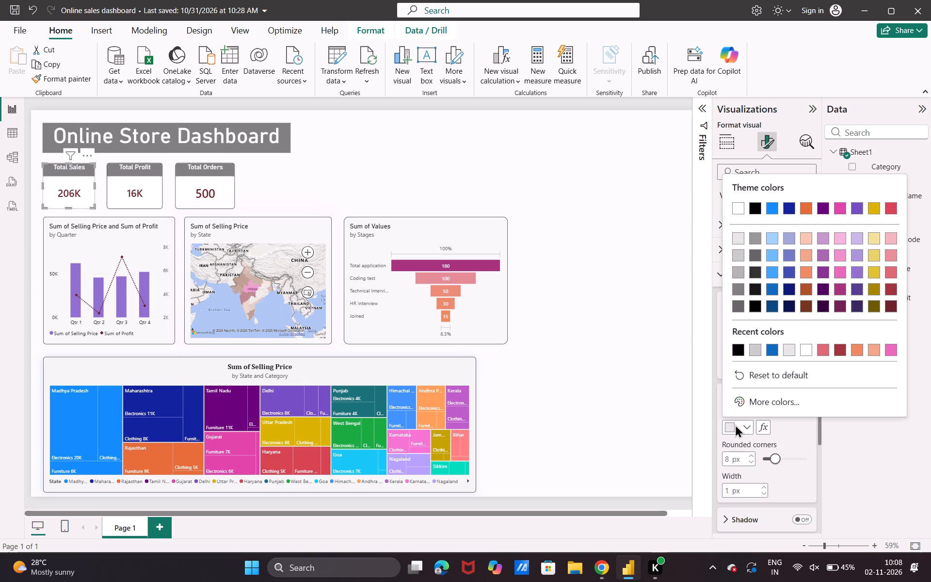
pyautogui.click(740, 353)
pyautogui.click(621, 303)
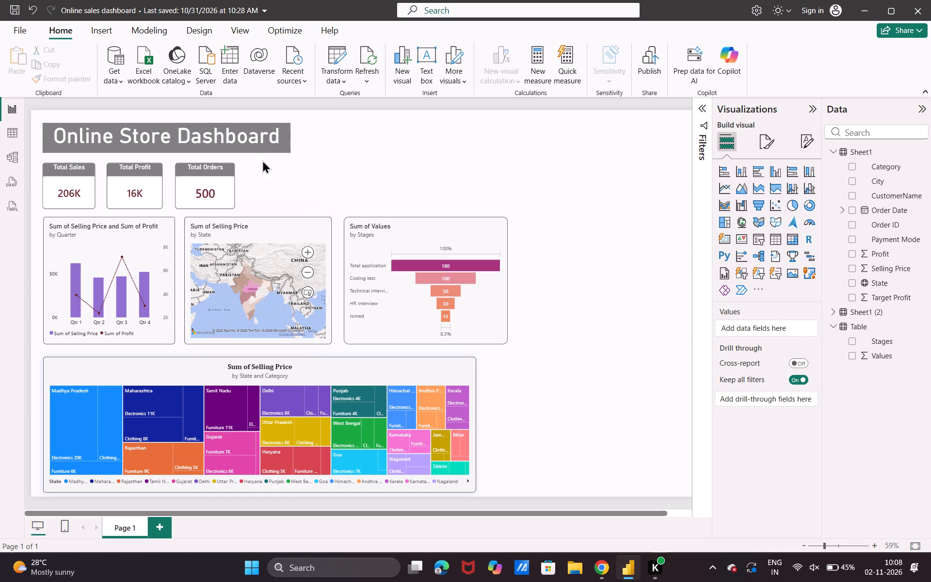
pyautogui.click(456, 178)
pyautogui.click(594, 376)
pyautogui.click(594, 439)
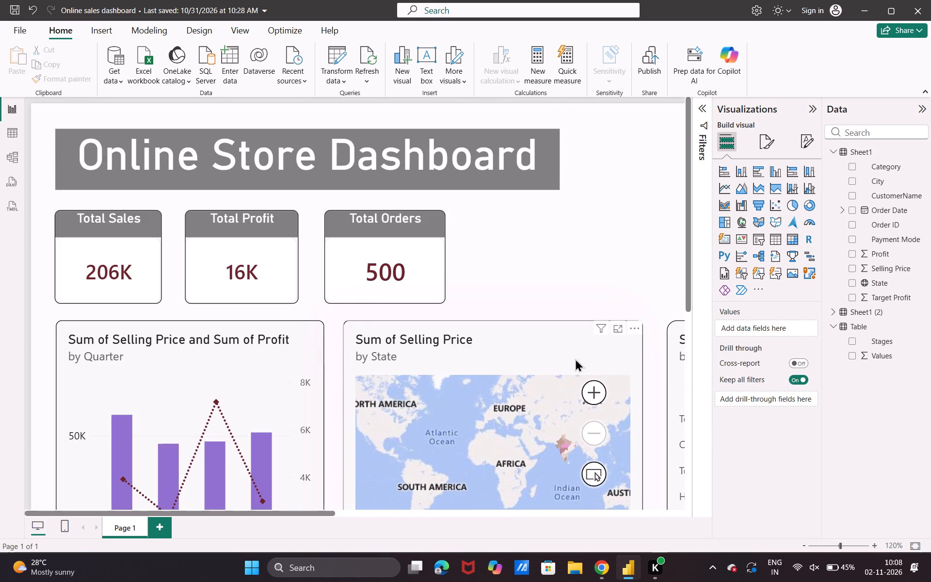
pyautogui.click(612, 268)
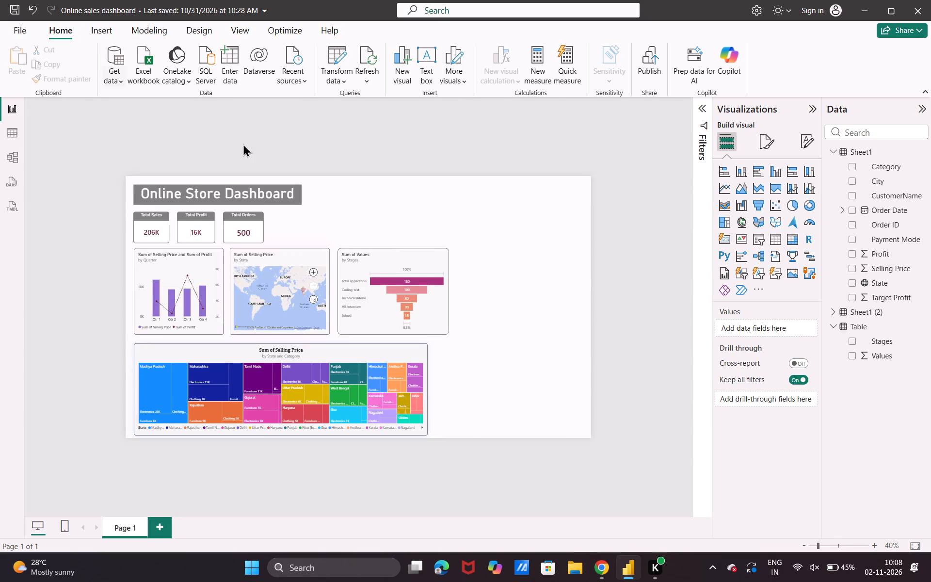
# Save the Online sales dashboard report and close Power BI Desktop.
pyautogui.hotkey('ctrl', 's')
pyautogui.click(83, 206)
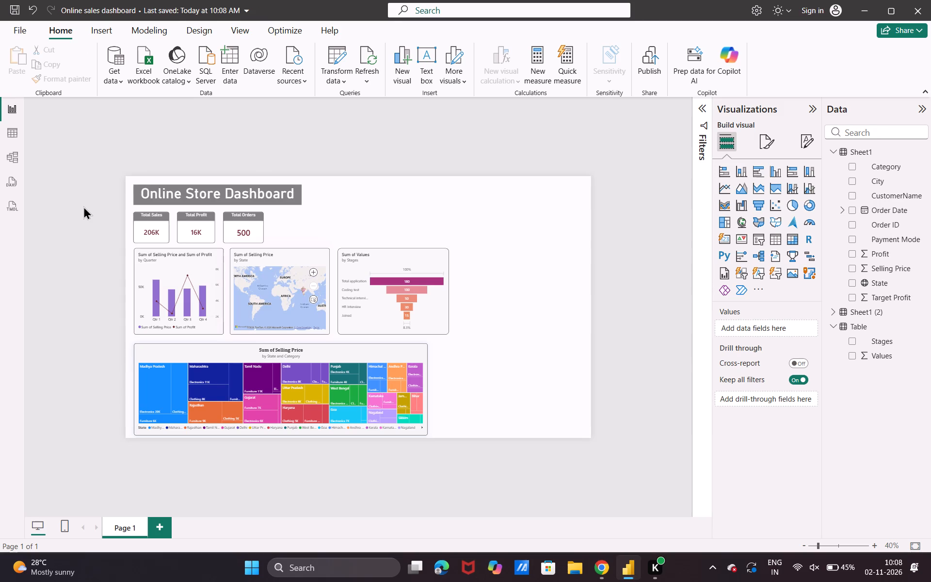
pyautogui.click(930, 0)
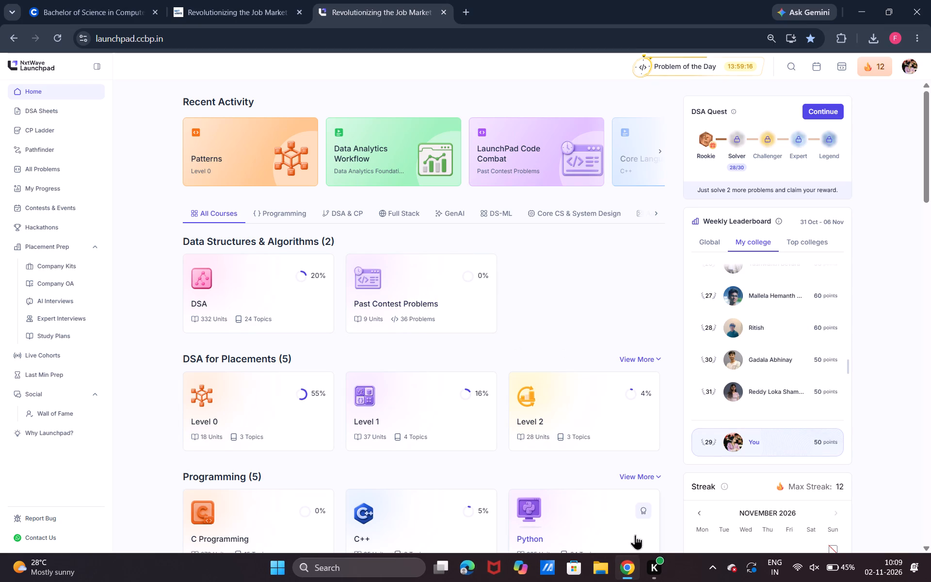
# In Chrome's Coursera degree page, open the Network Programming and Client-Server Programming Graded Quiz for Week 7 and 8.
pyautogui.click(129, 0)
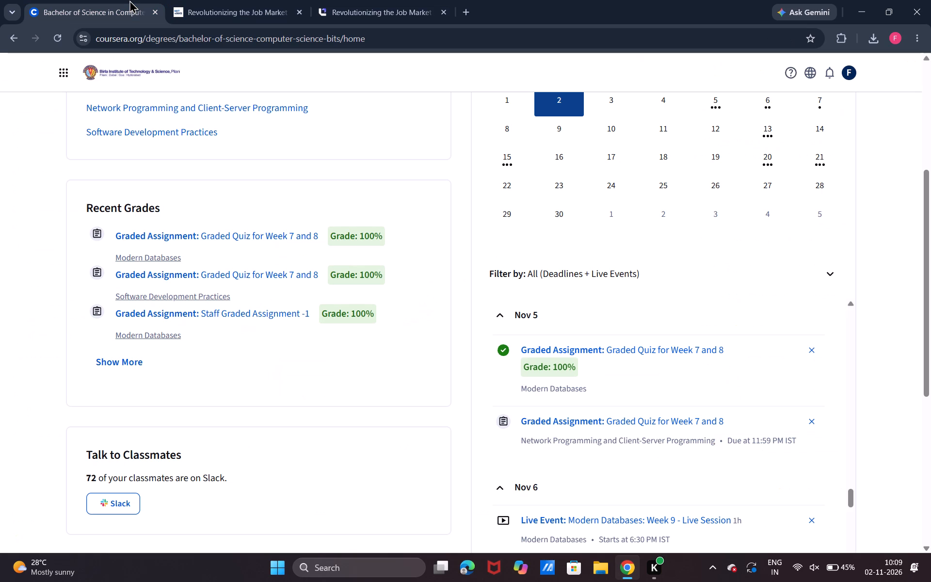
pyautogui.click(129, 0)
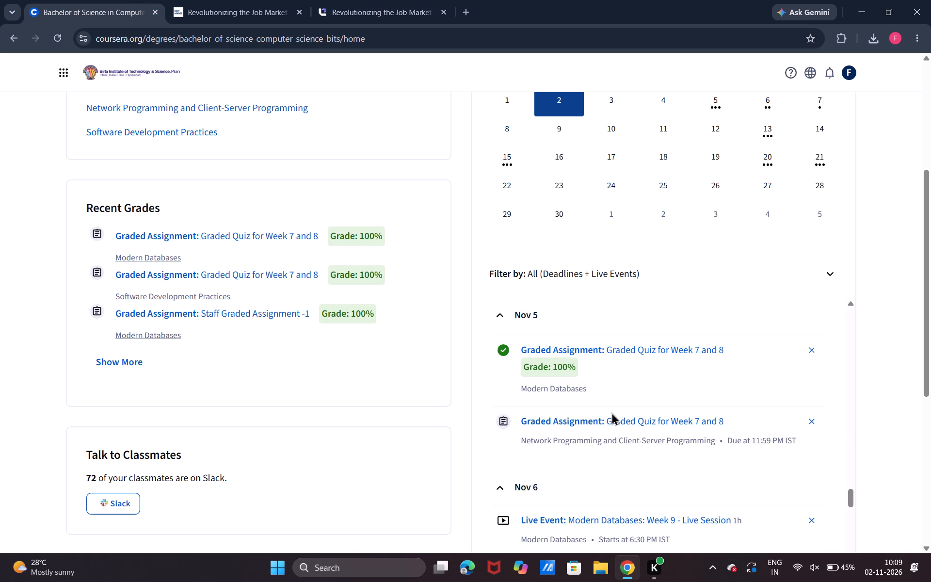
pyautogui.click(606, 418)
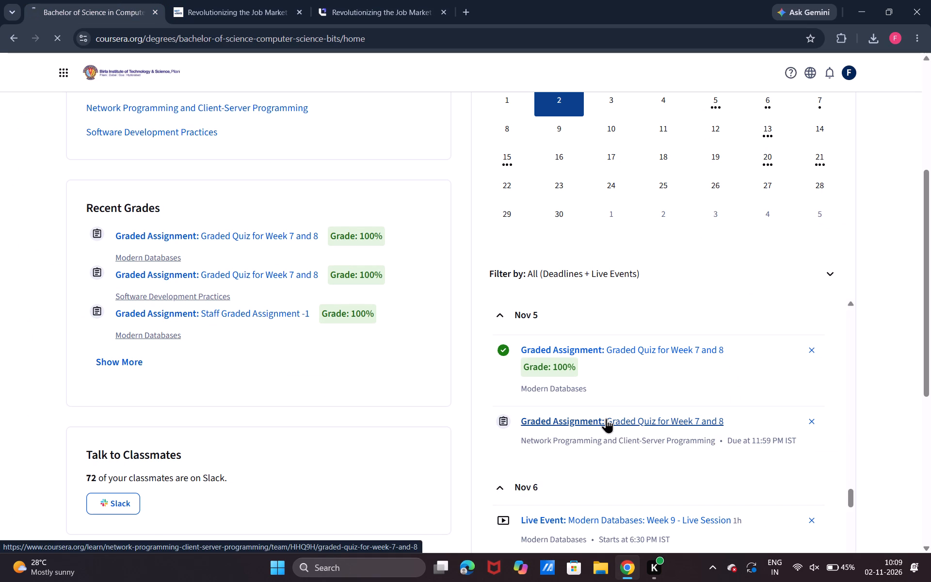
pyautogui.click(606, 418)
pyautogui.click(606, 418)
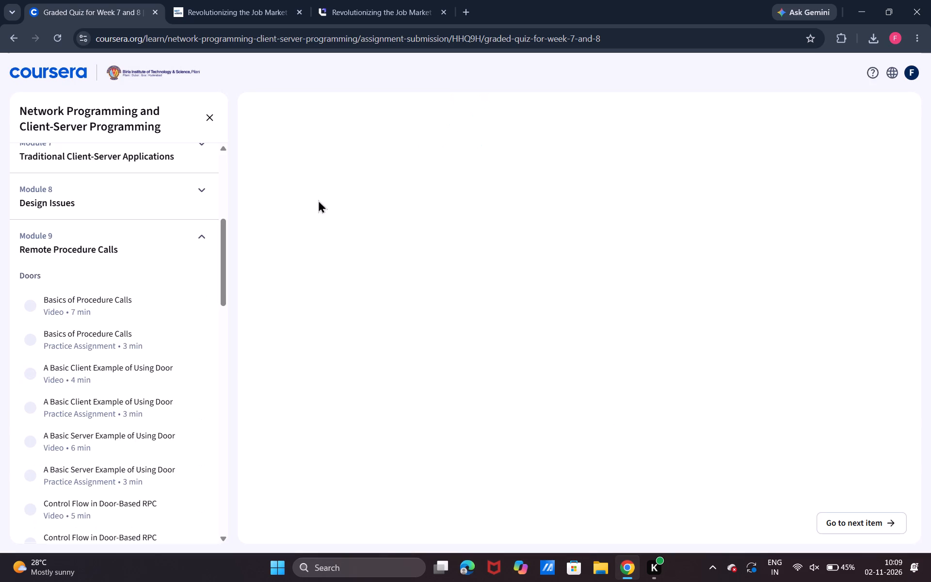
# Return to the Computer Science degree home page and reopen the Network Programming Graded Quiz for Week 7 and 8.
pyautogui.click(112, 63)
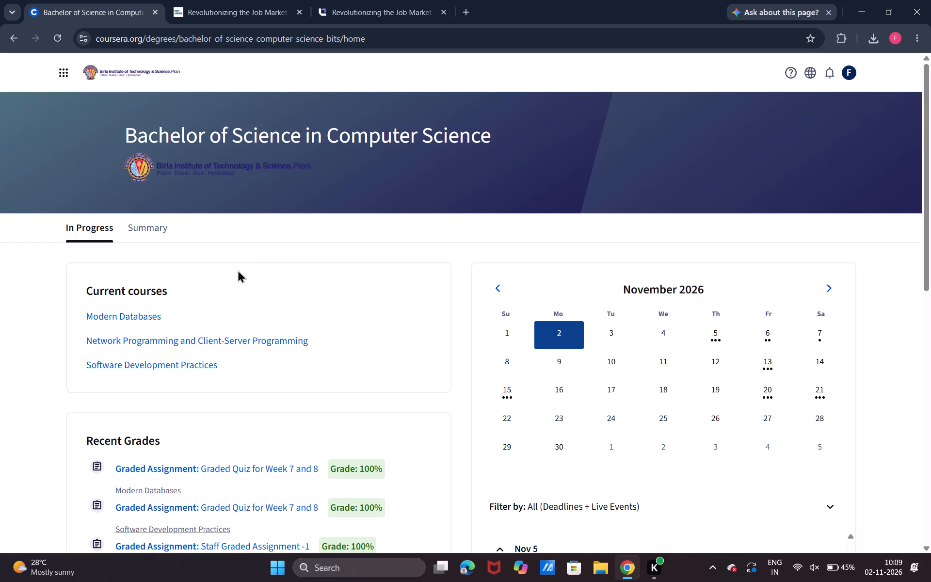
pyautogui.scroll(-3, 238, 270)
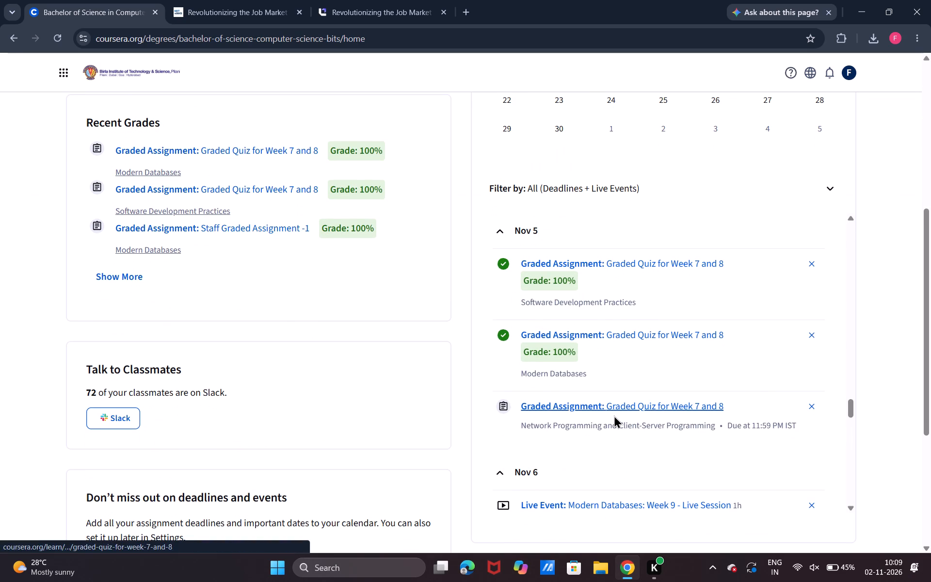
pyautogui.click(614, 415)
pyautogui.click(613, 406)
pyautogui.scroll(1, 8, 195)
pyautogui.click(8, 195)
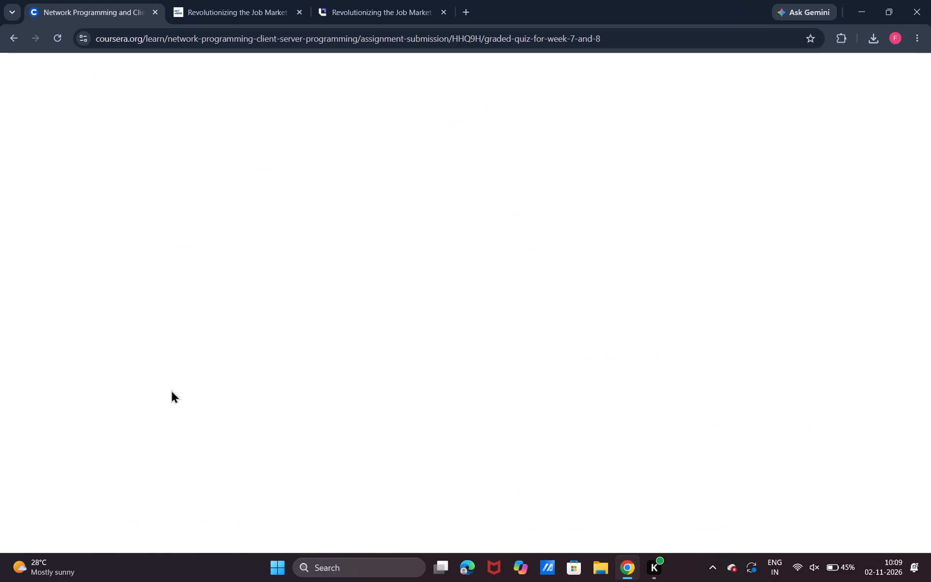
pyautogui.click(465, 355)
pyautogui.scroll(-2, 514, 291)
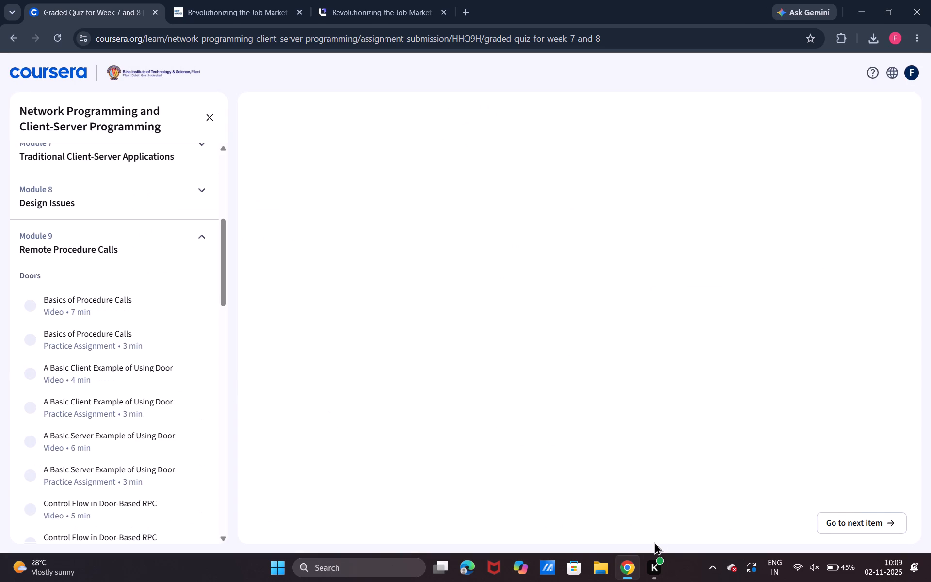